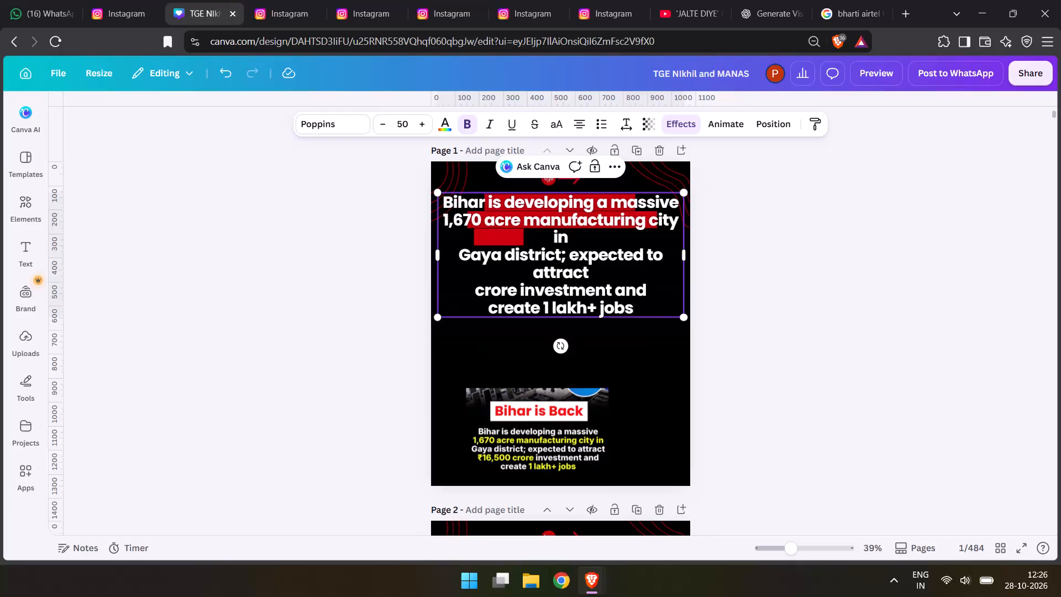
Copy the ₹ symbol from the TCS headline on page 11.
click(601, 270)
scroll(601, 270, down, 10)
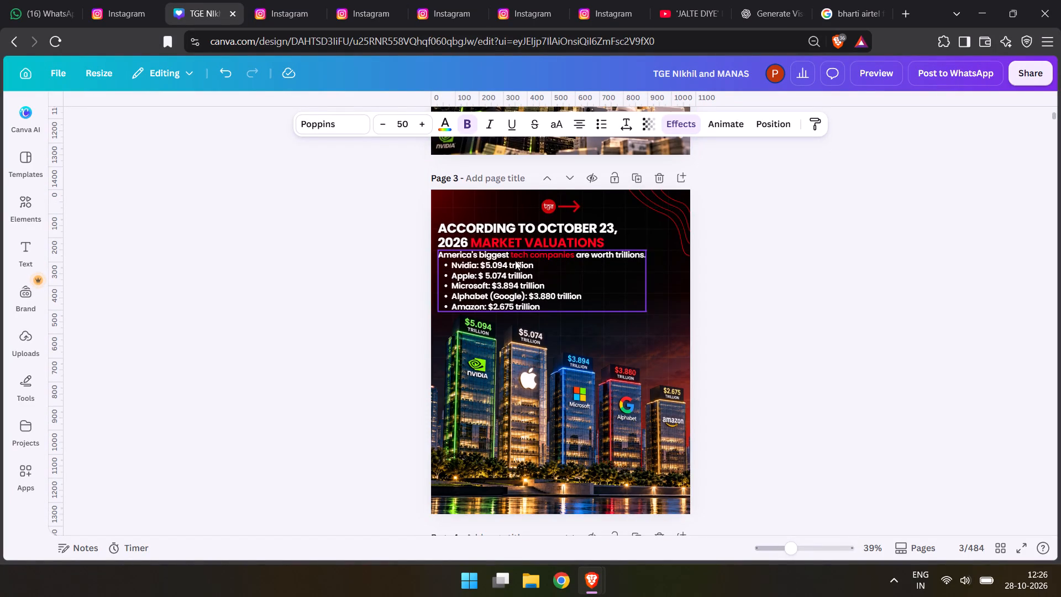
scroll(491, 260, down, 14)
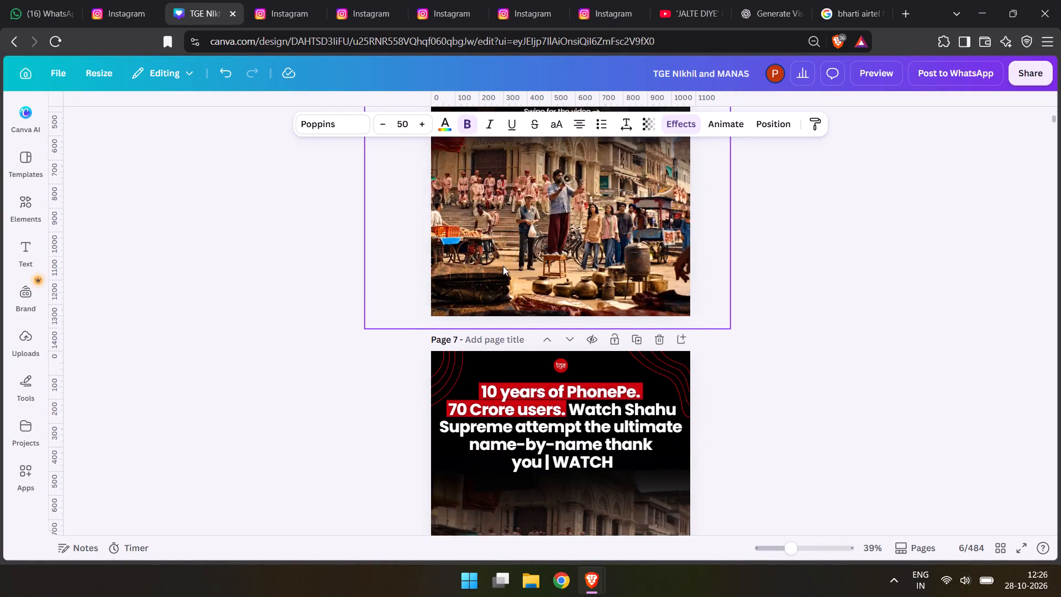
scroll(503, 266, down, 17)
double_click(581, 328)
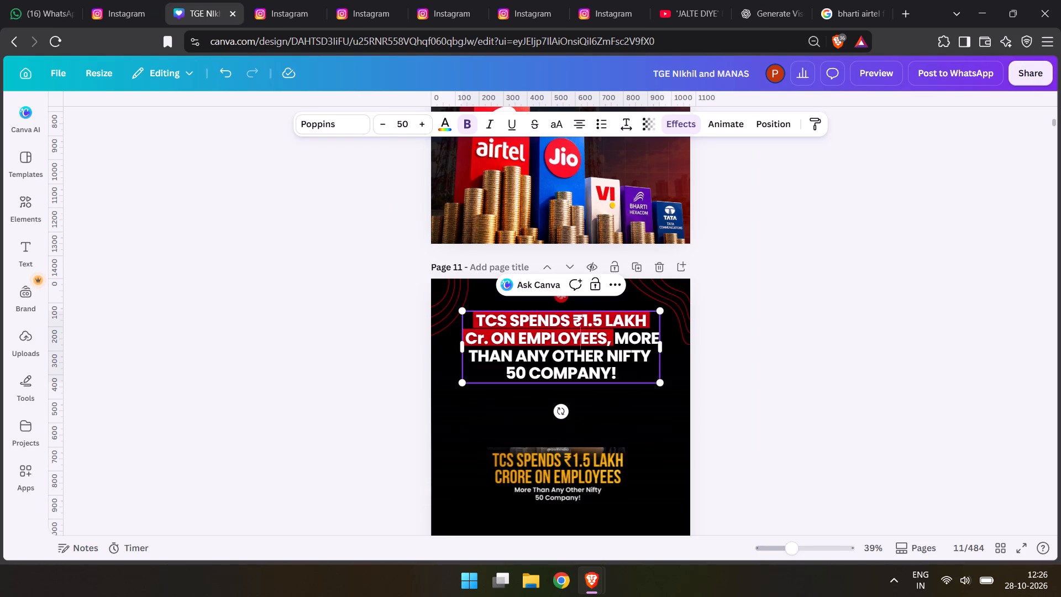
drag(580, 319, 575, 318)
key(ctrl+c)
Insert "₹16,500" after "attract" in the Bihar headline on page 1, using the copied ₹ symbol.
scroll(575, 318, up, 20)
scroll(575, 318, up, 20)
scroll(575, 318, up, 1)
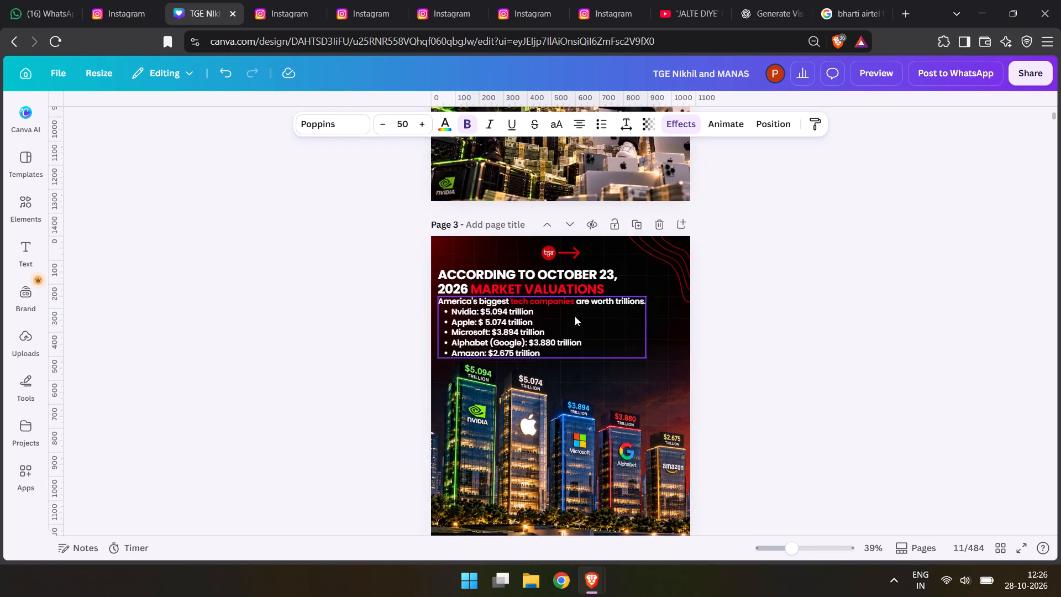
scroll(575, 316, up, 9)
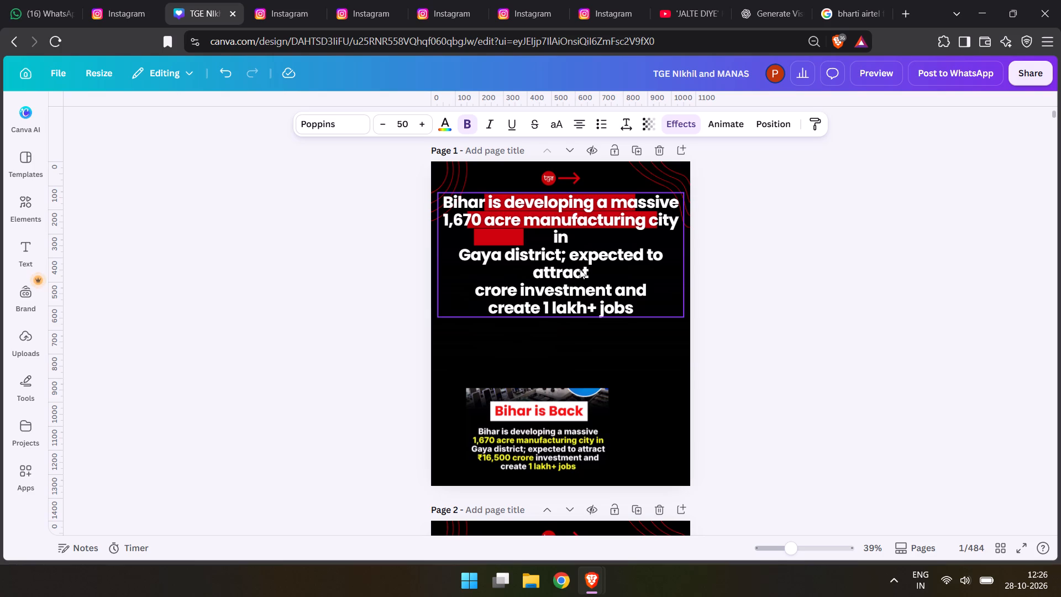
double_click(594, 269)
key(space)
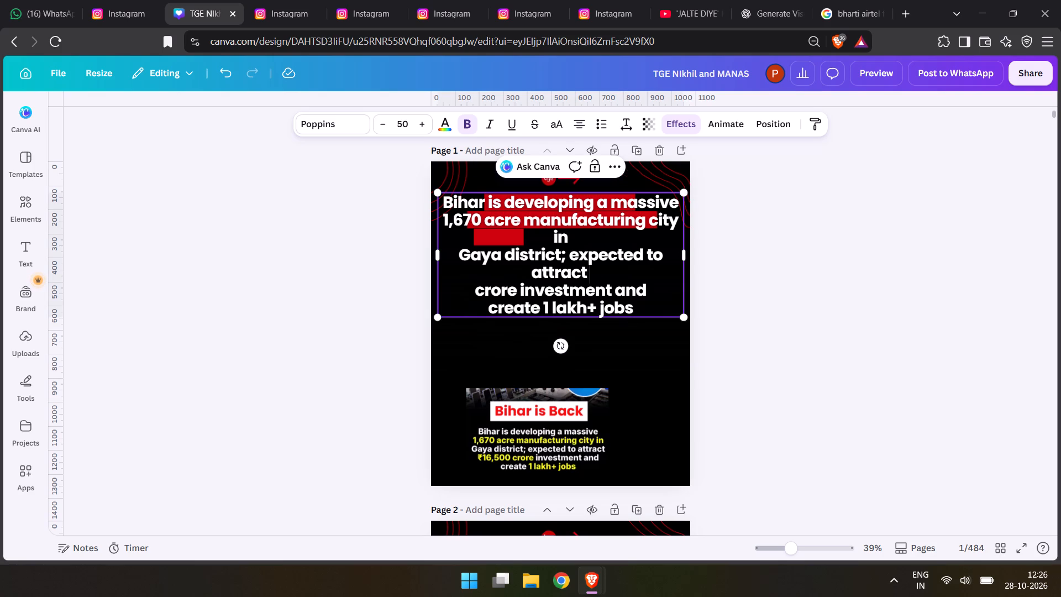
key(ctrl+v)
text(16)
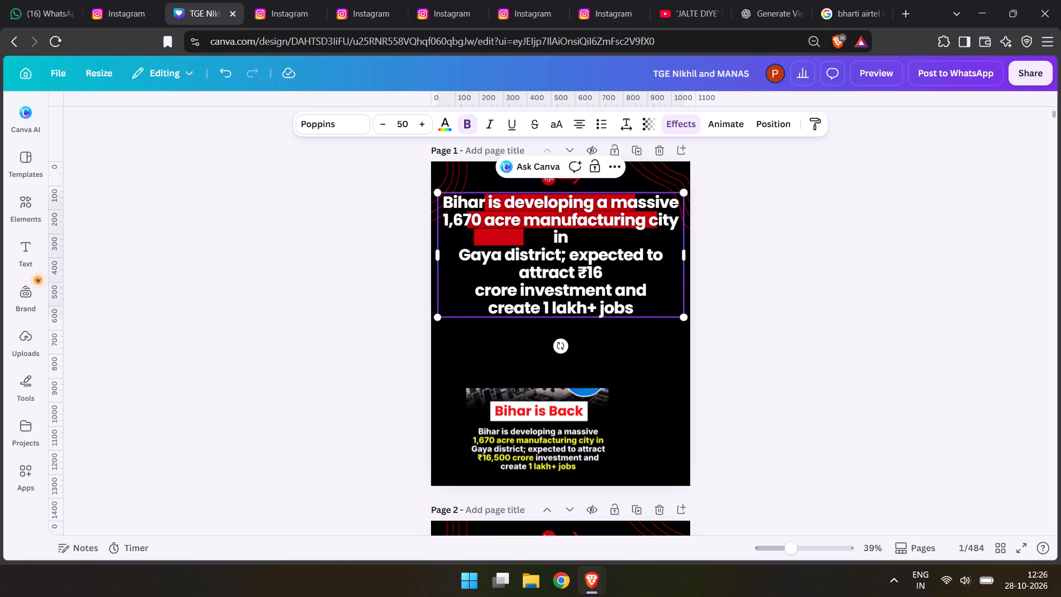
text(,500)
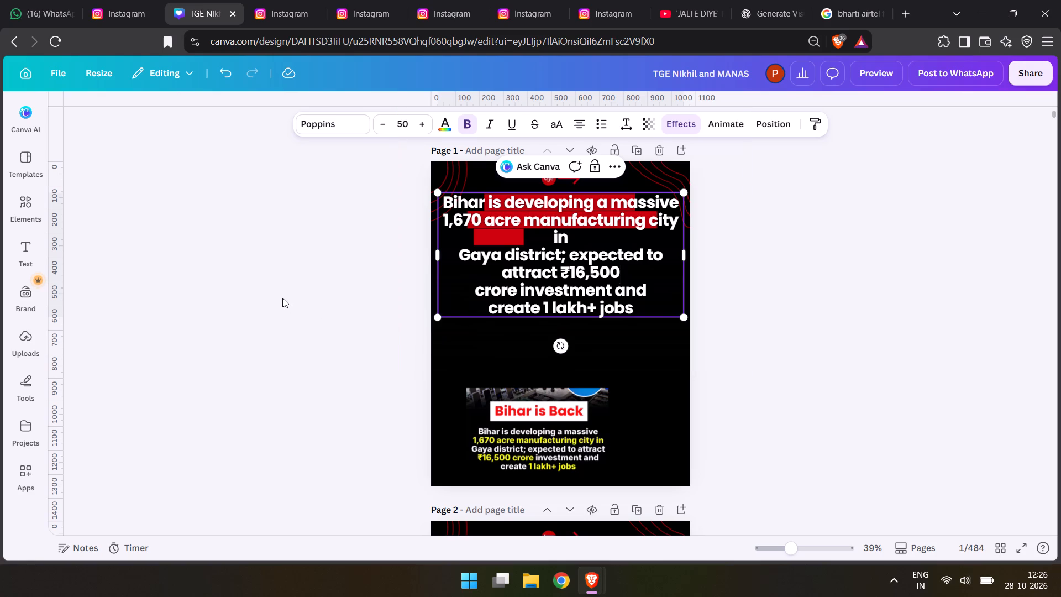
click(296, 286)
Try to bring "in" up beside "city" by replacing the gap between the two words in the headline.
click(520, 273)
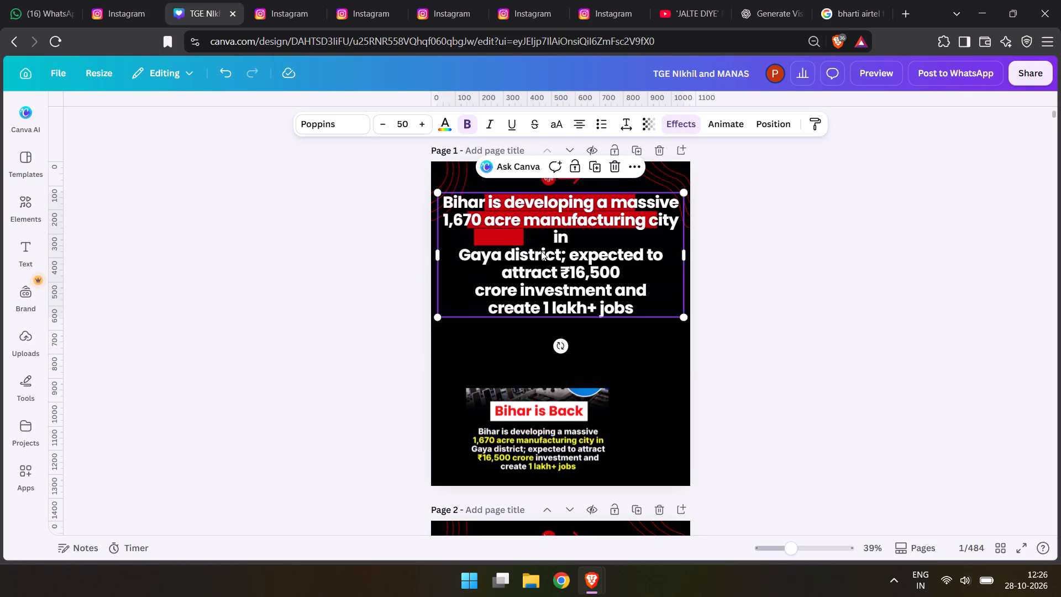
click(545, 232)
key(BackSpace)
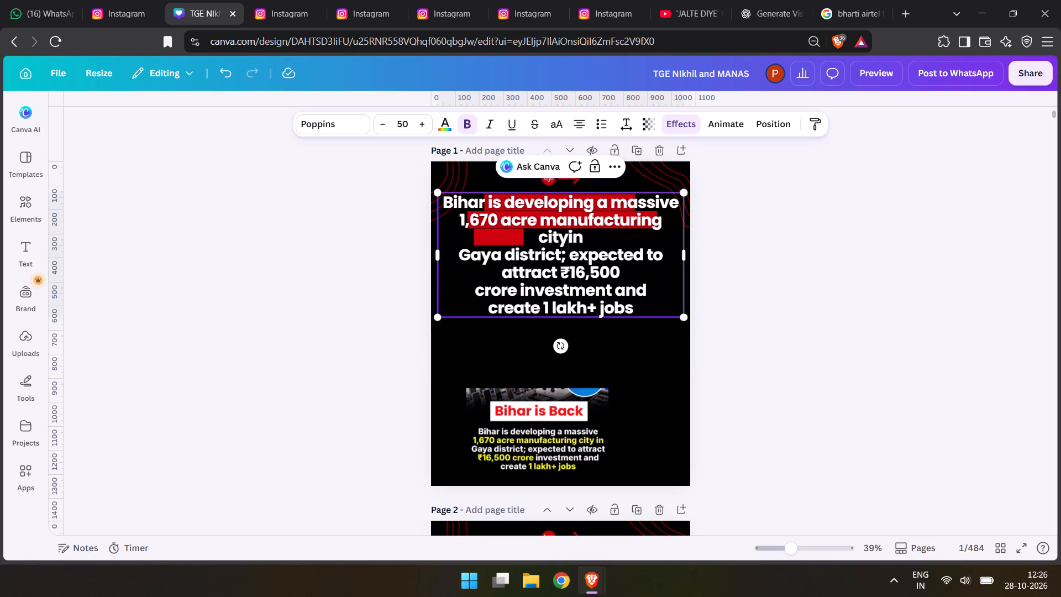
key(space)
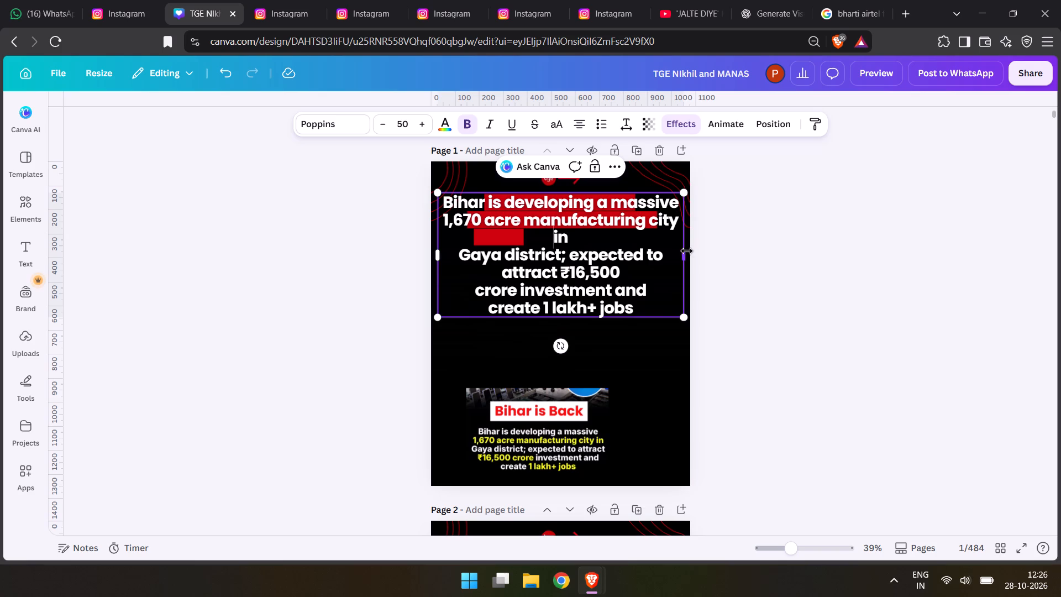
Widen the headline's text box so each sentence line fits unwrapped, and shift it back towards the page's centre.
drag(687, 251, 789, 250)
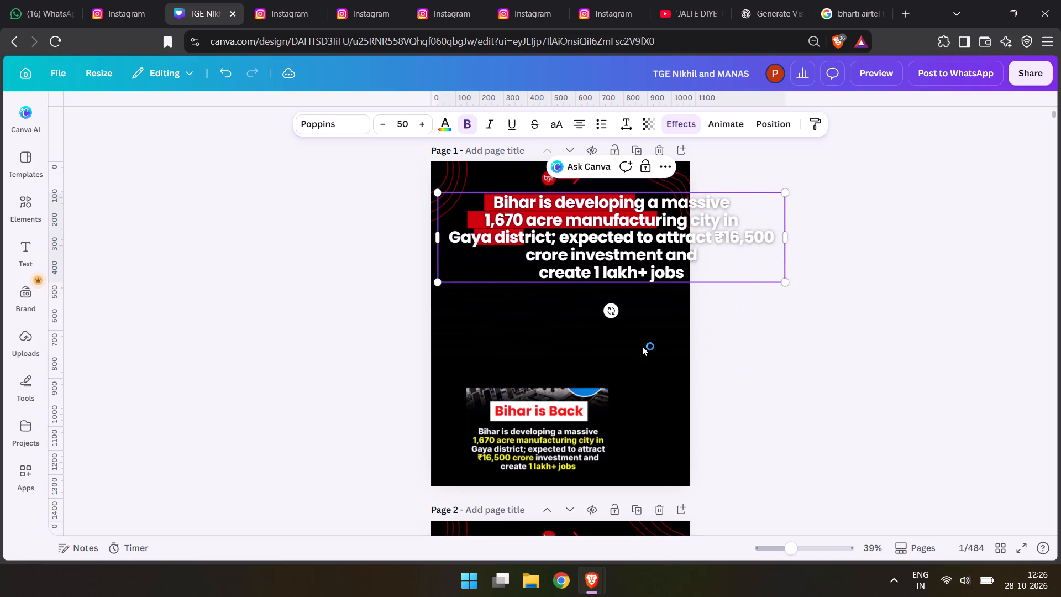
click(362, 264)
drag(658, 238, 626, 258)
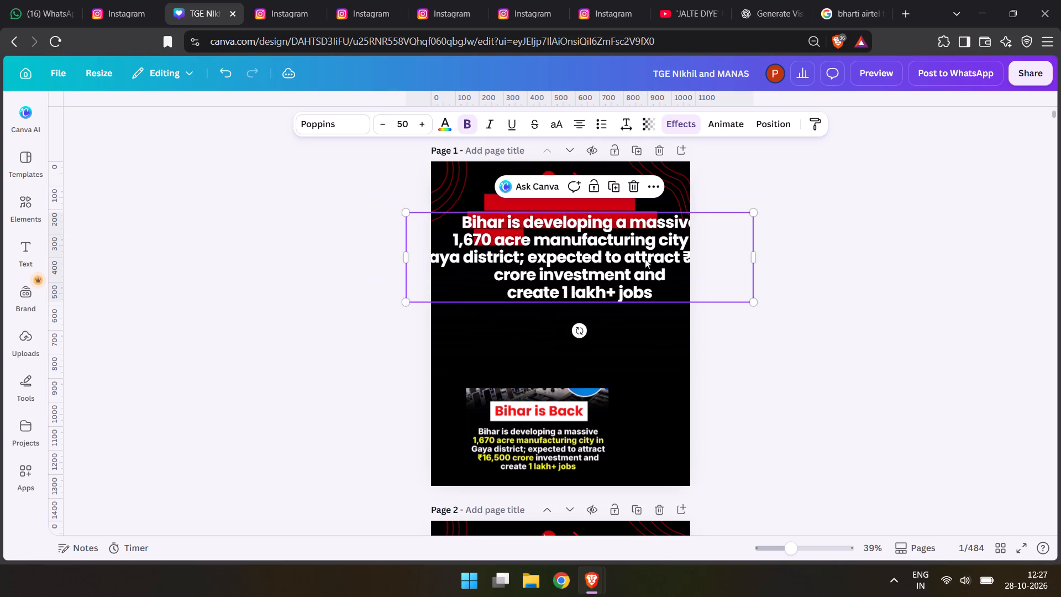
Rebreak the headline so "₹16,500 crore investment and" forms its own line below "expected to attract".
click(670, 250)
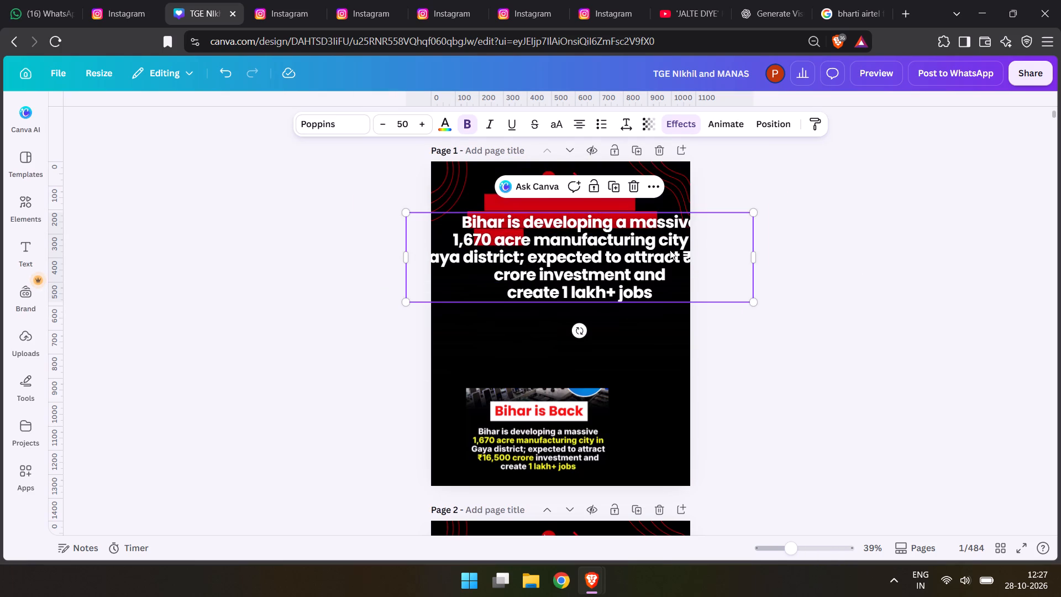
click(681, 254)
key(Return)
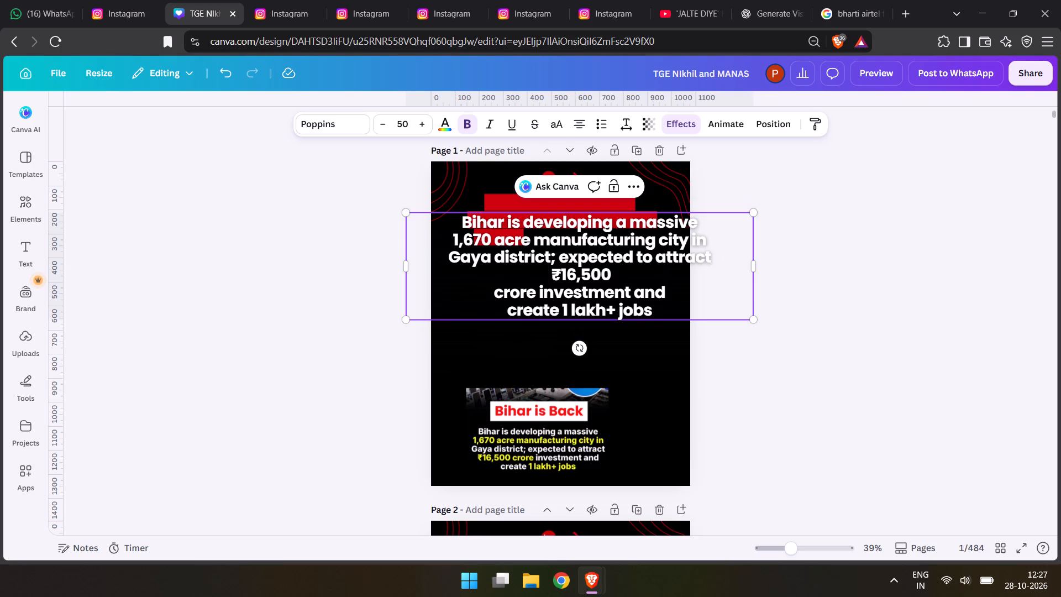
click(497, 297)
key(BackSpace)
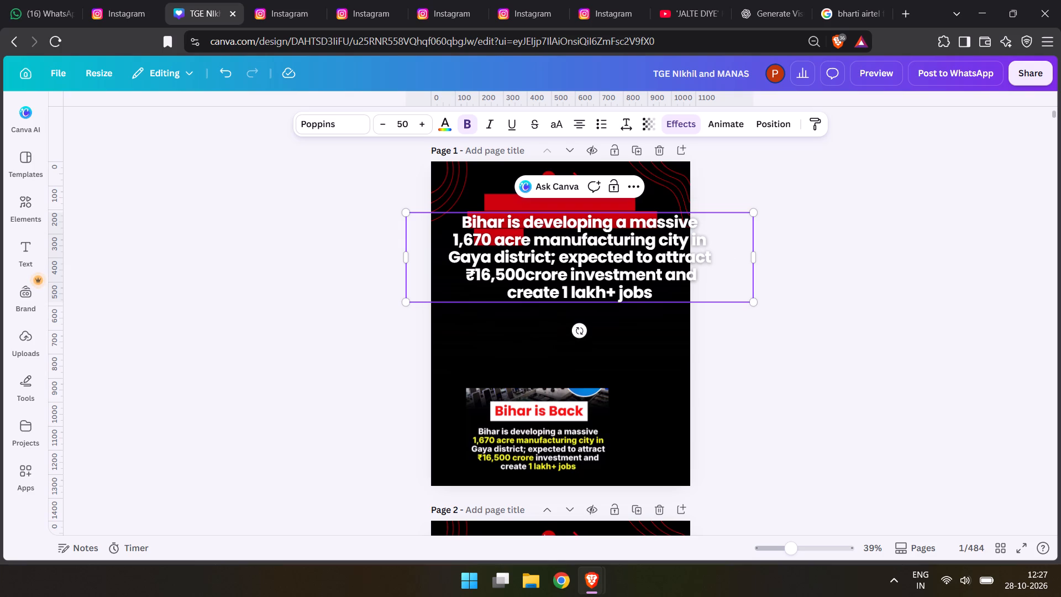
key(space)
click(291, 273)
Move the headline up over the red highlight bars and centre it horizontally on the page.
drag(619, 254, 610, 244)
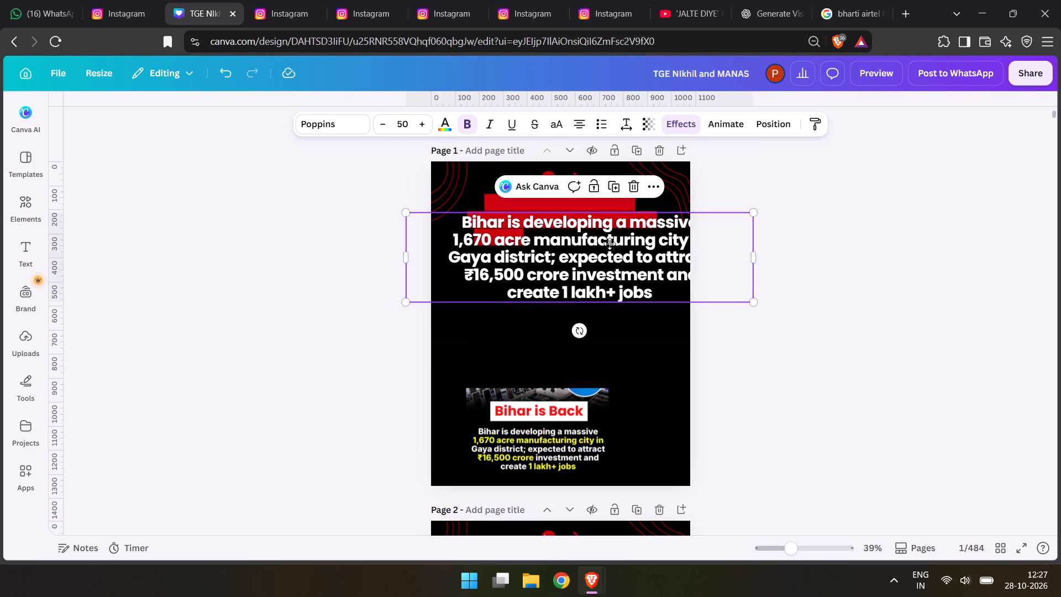
drag(610, 244, 601, 238)
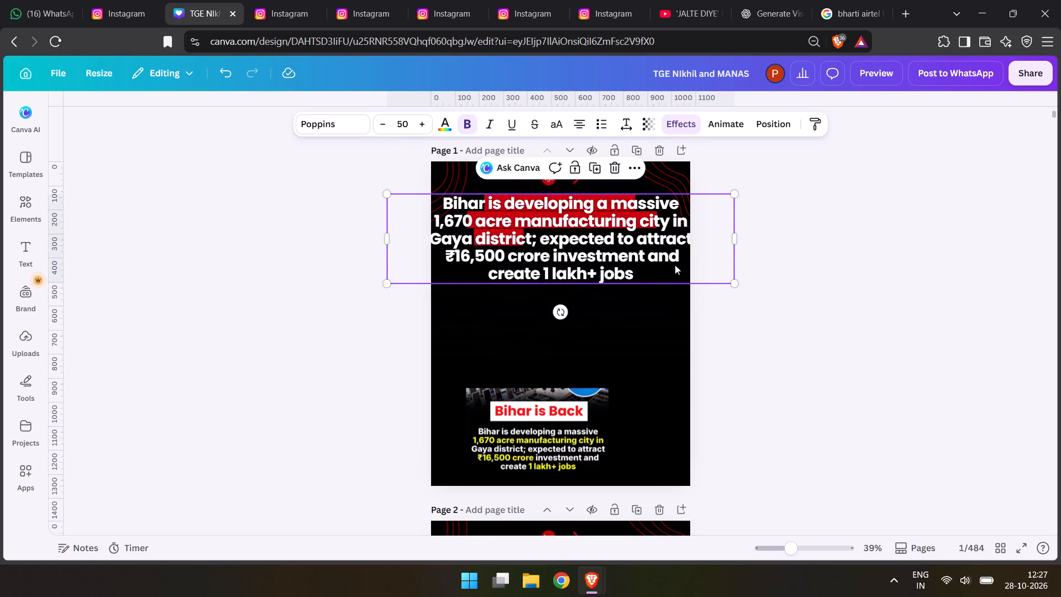
Set the headline's font size to 45.
click(396, 119)
text(45)
key(Return)
double_click(314, 217)
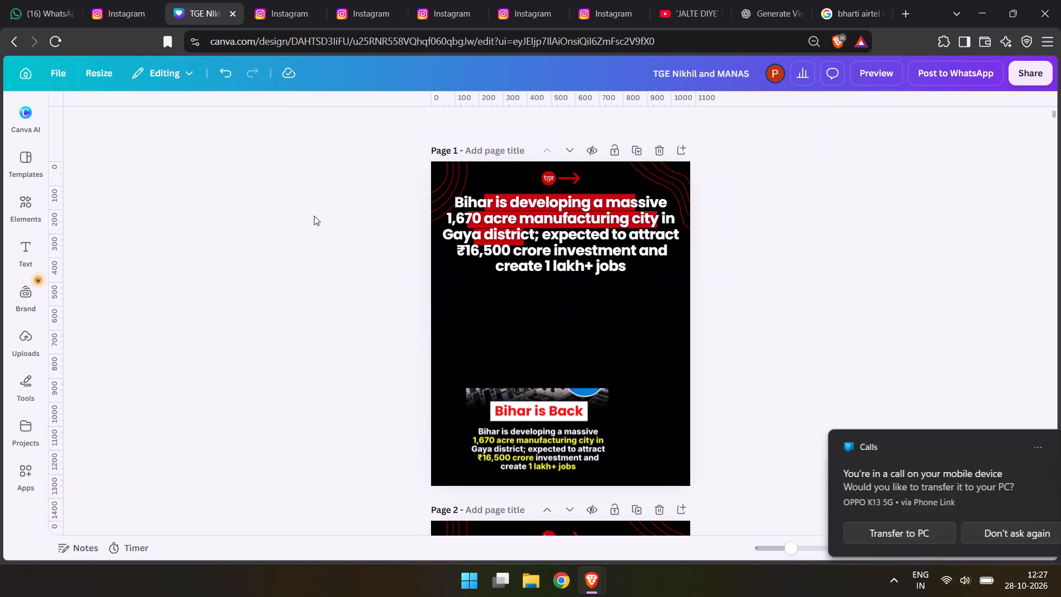
Narrow the headline's text box to about 1027 px so it fits within the page.
click(564, 249)
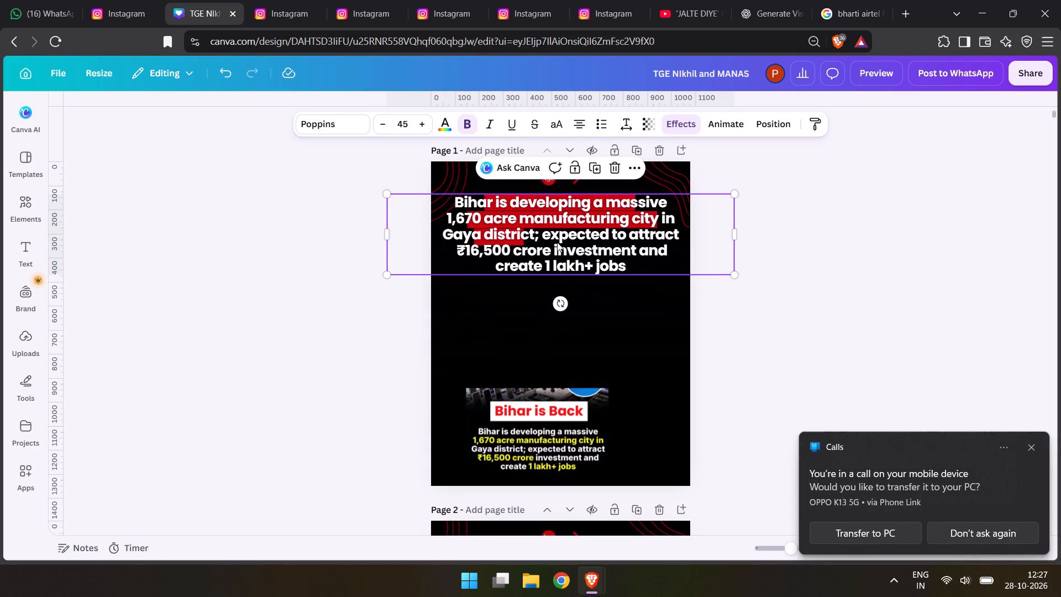
click(385, 232)
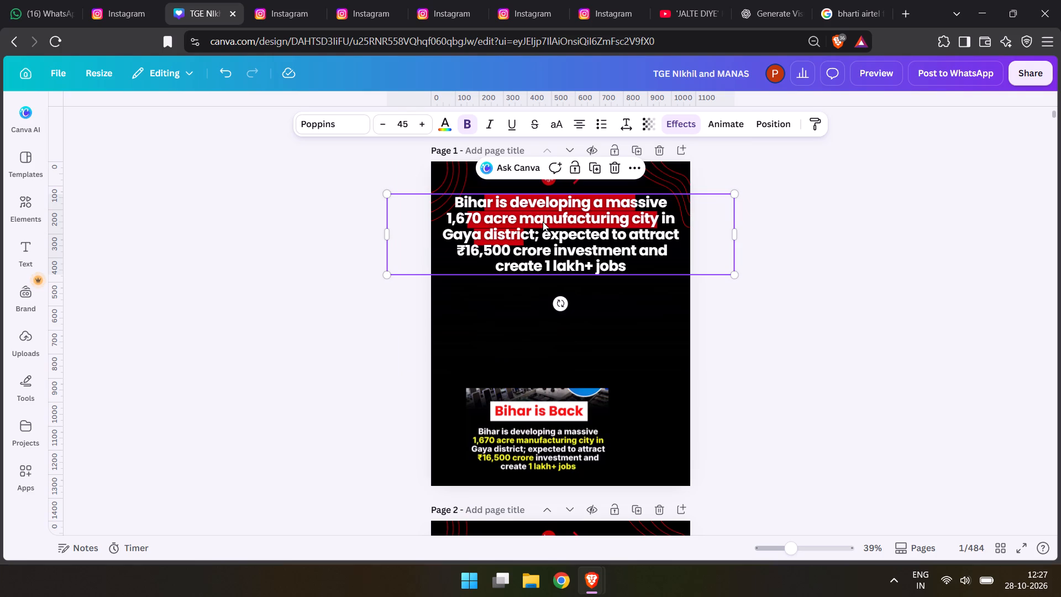
Move the headline down clear of the red highlight bars and narrow its text box to fit within the page, keeping five lines.
drag(543, 222, 542, 223)
drag(542, 223, 545, 298)
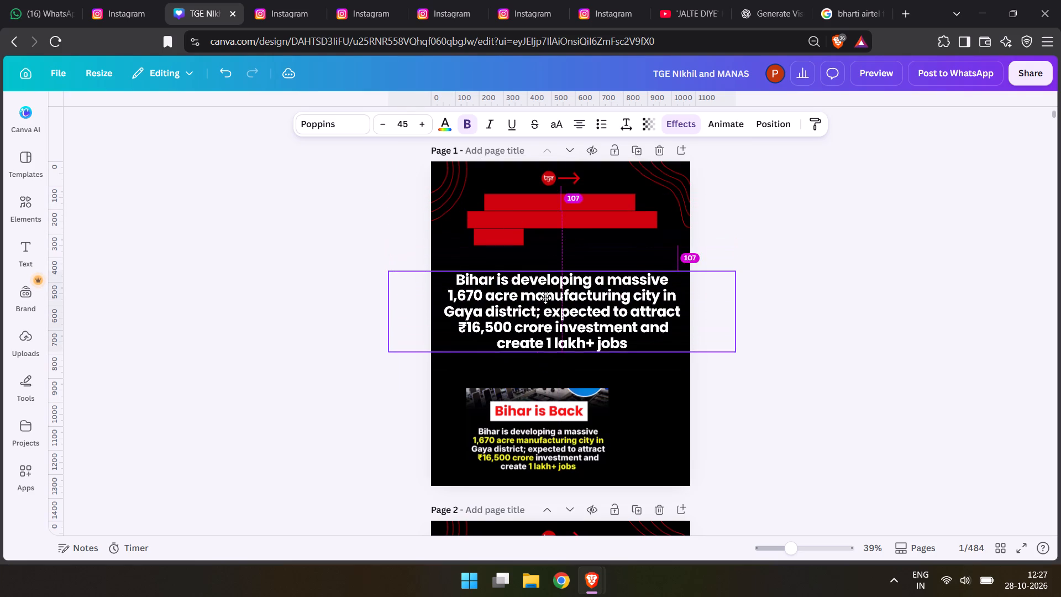
drag(545, 298, 546, 298)
drag(741, 307, 659, 289)
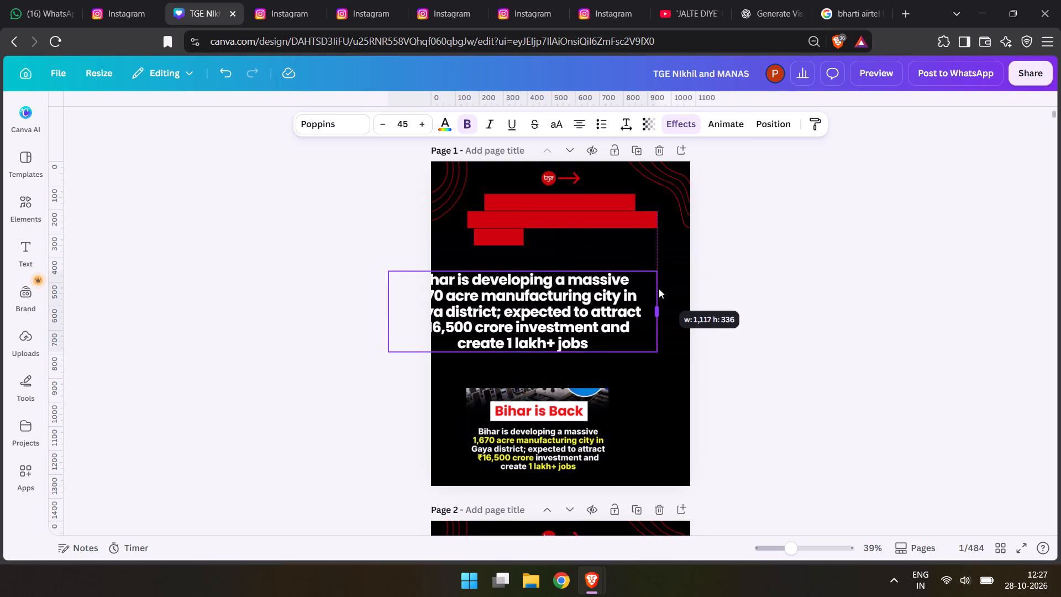
drag(659, 289, 638, 281)
Centre the headline horizontally on the page and place its first line over the topmost red highlight bar, just below the logo.
drag(546, 307, 600, 296)
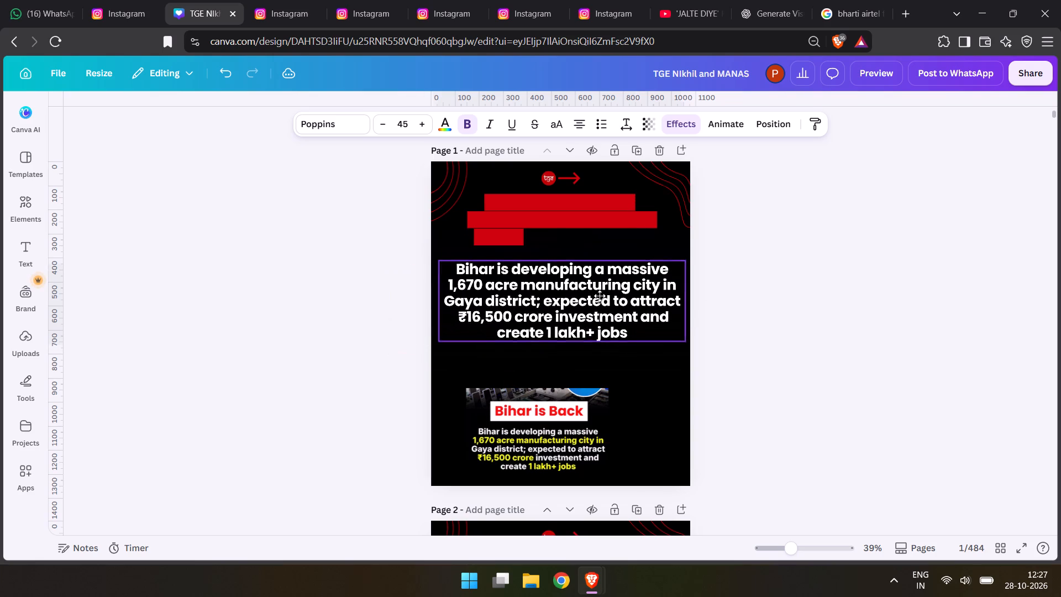
drag(600, 296, 604, 308)
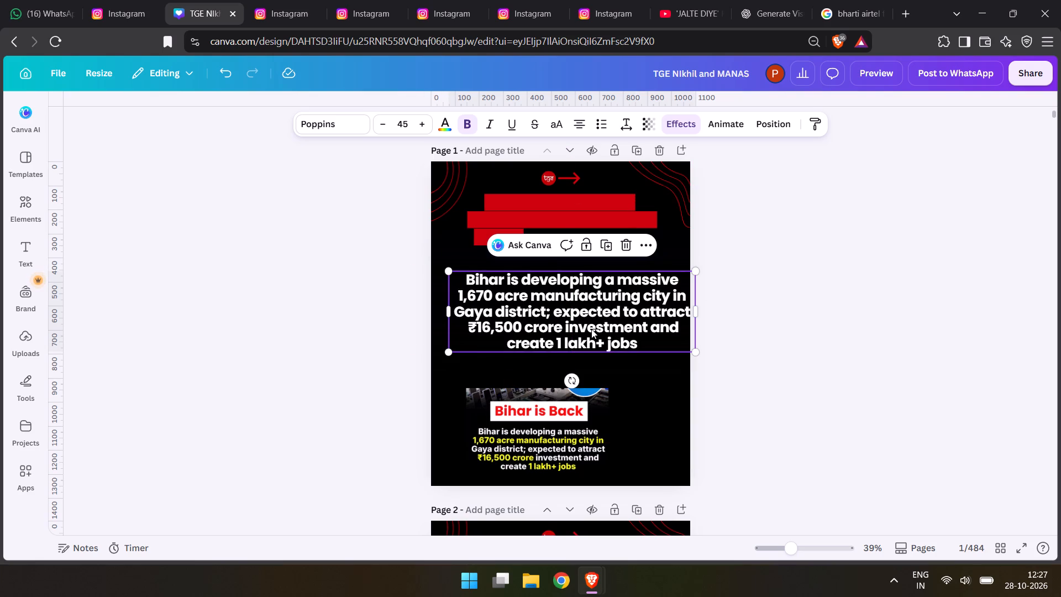
drag(578, 322, 570, 287)
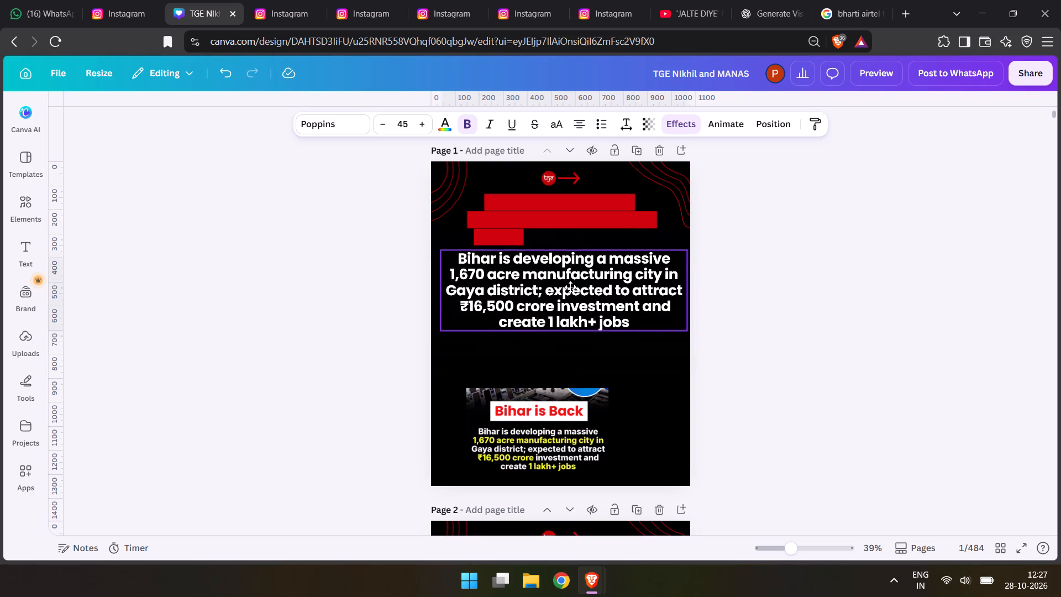
drag(570, 287, 569, 263)
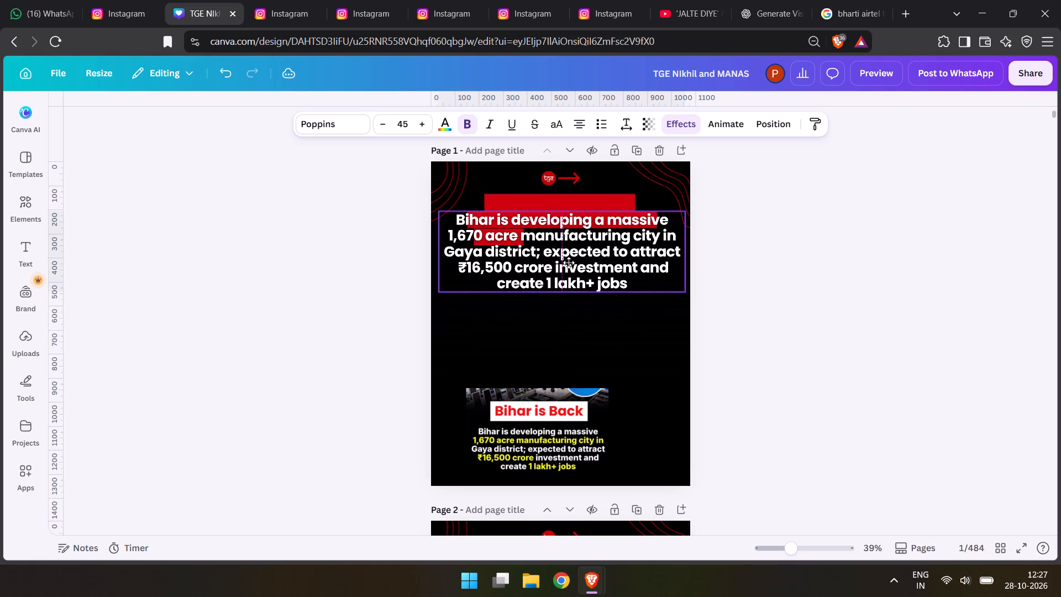
drag(569, 263, 570, 264)
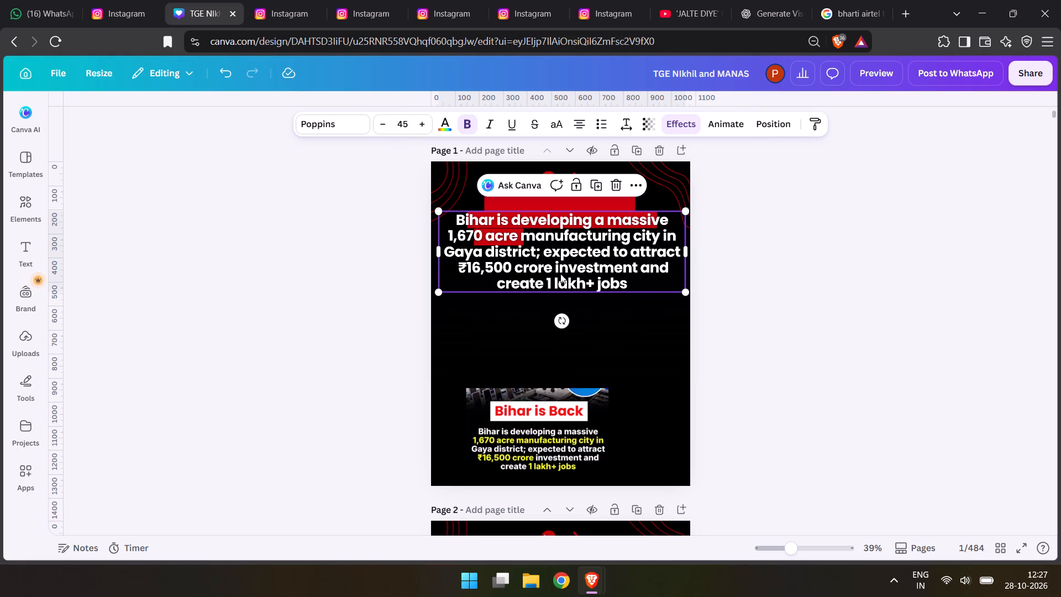
drag(560, 274, 560, 256)
click(329, 263)
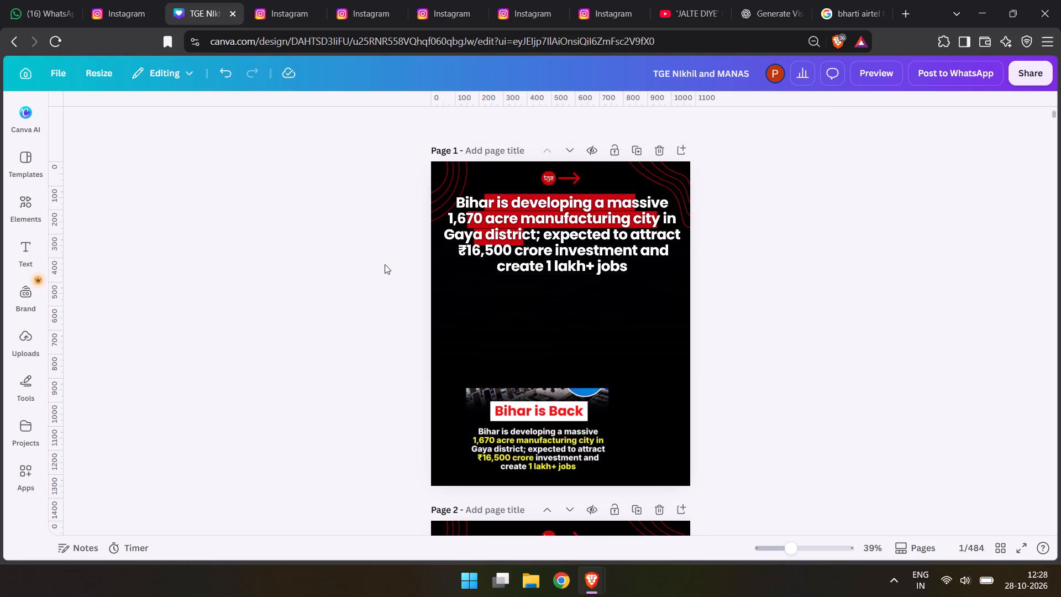
Set the height of the red highlight bar behind the headline's first line to 65 px.
click(521, 249)
click(760, 130)
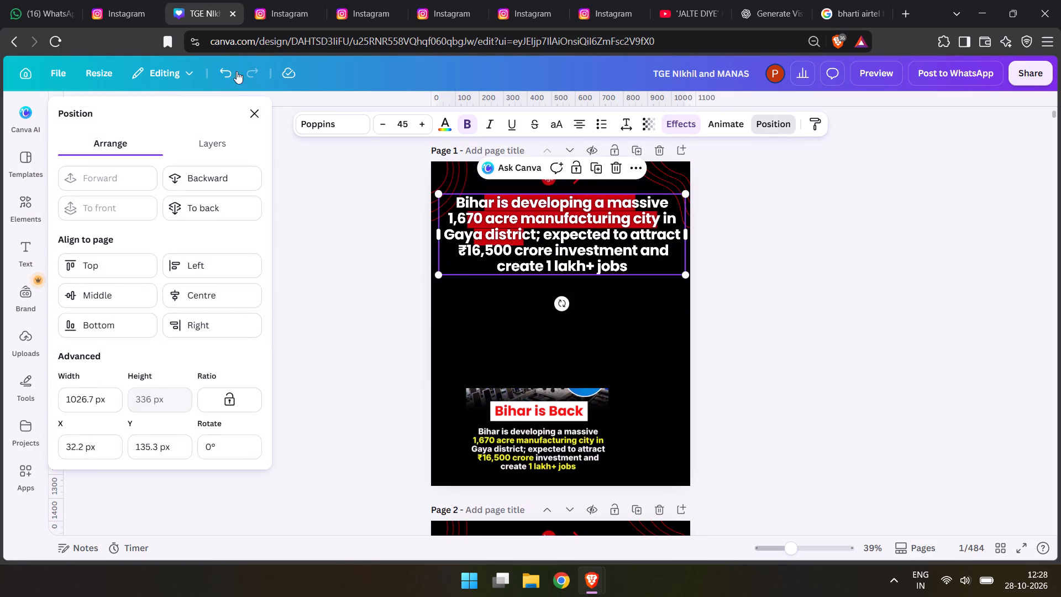
click(226, 149)
click(171, 293)
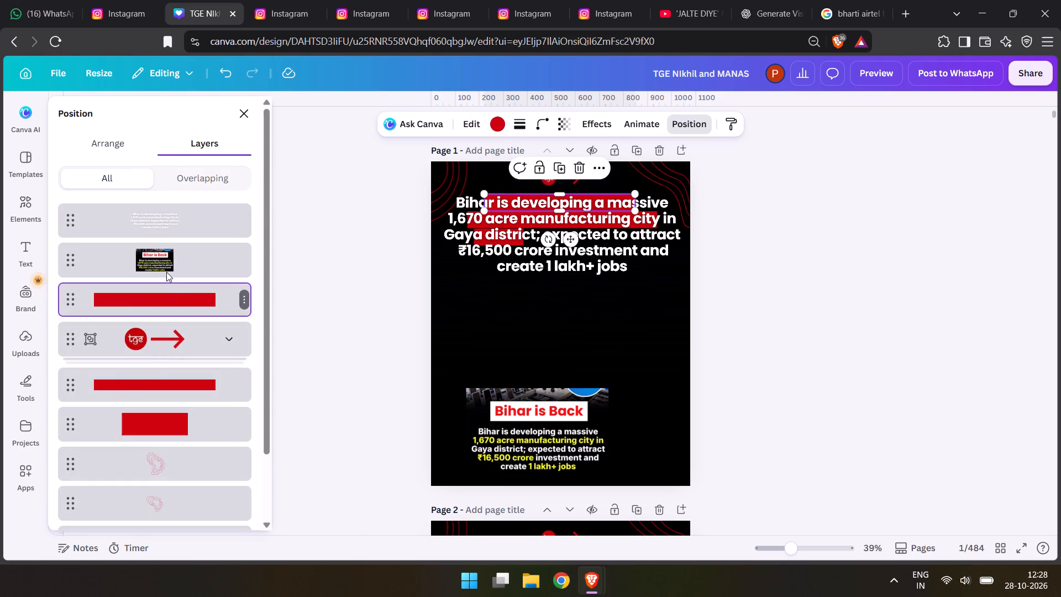
click(122, 145)
click(212, 427)
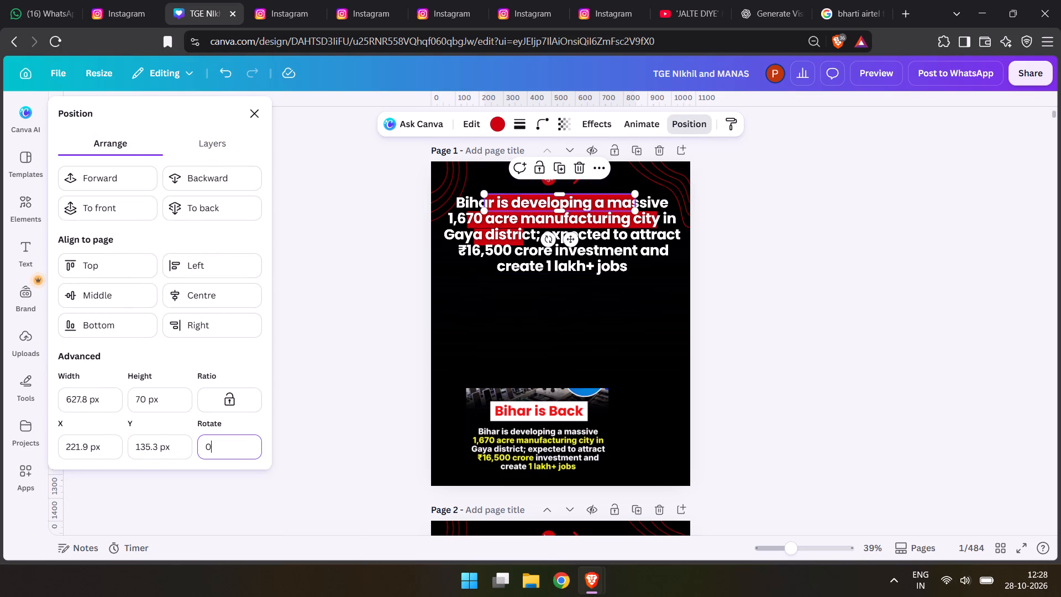
click(163, 404)
key(BackSpace)
key(BackSpace)
key(BackSpace)
text(65)
key(Return)
Set the height of the red highlight bar behind the headline's second line to 65 px.
click(231, 145)
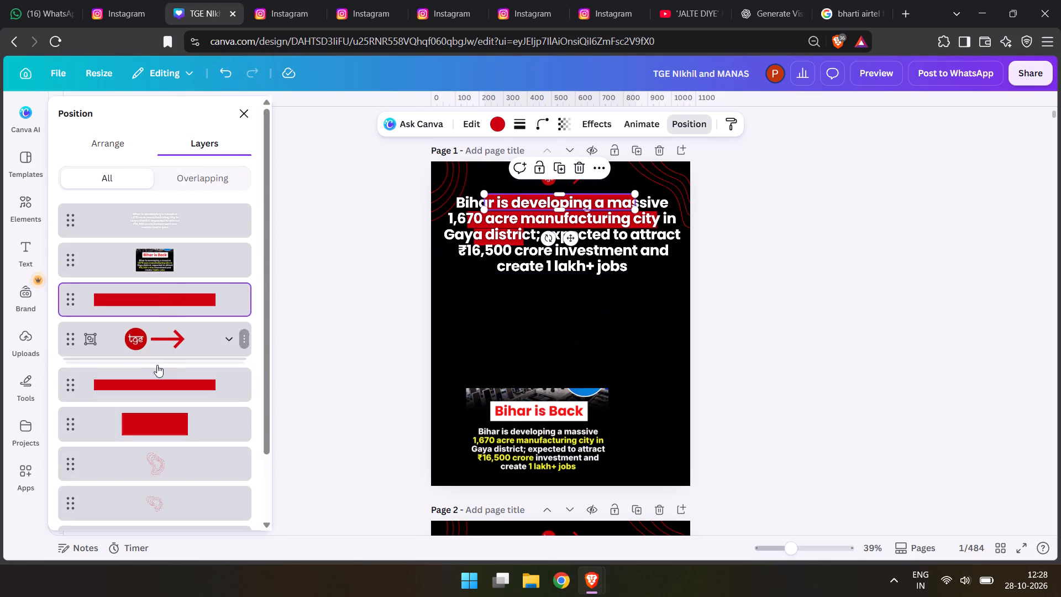
click(157, 375)
click(131, 143)
click(157, 412)
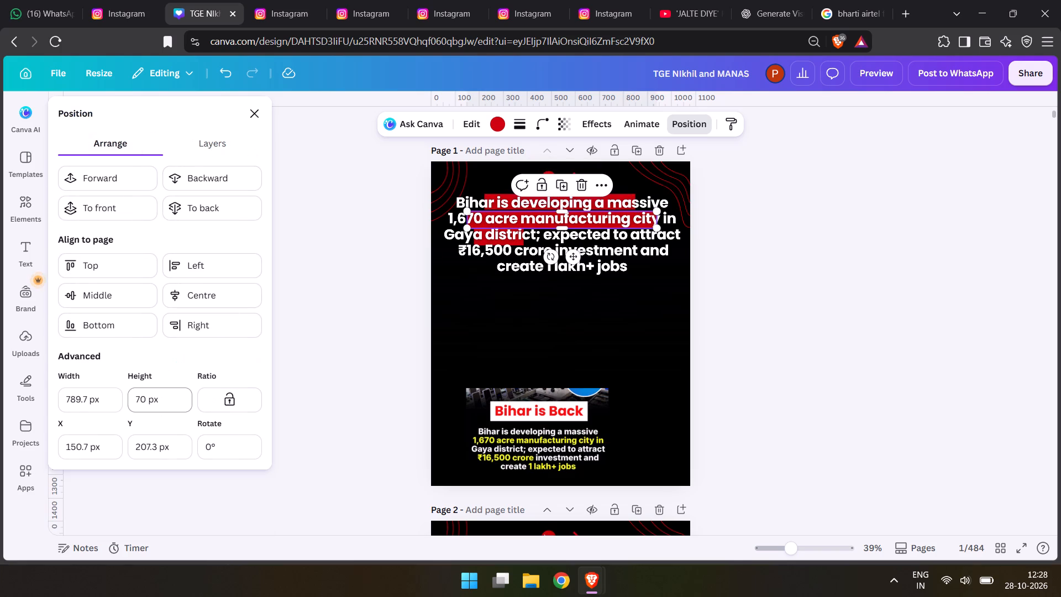
click(153, 404)
key(BackSpace)
key(BackSpace)
key(BackSpace)
text(65)
key(Return)
Set the height of the short red highlight bar behind the headline's third line to 65 px.
click(199, 150)
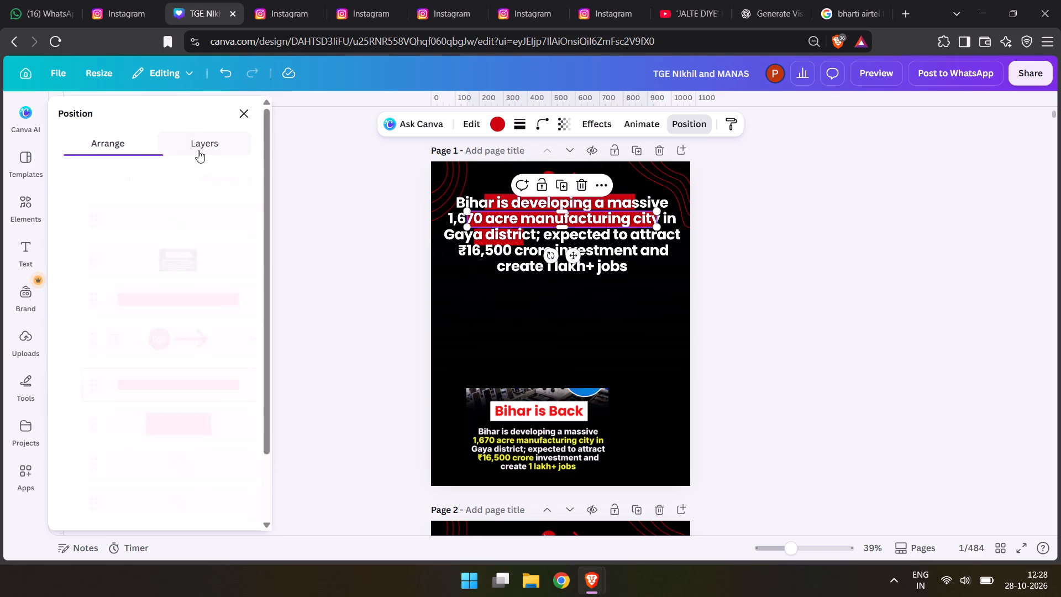
click(136, 425)
click(123, 144)
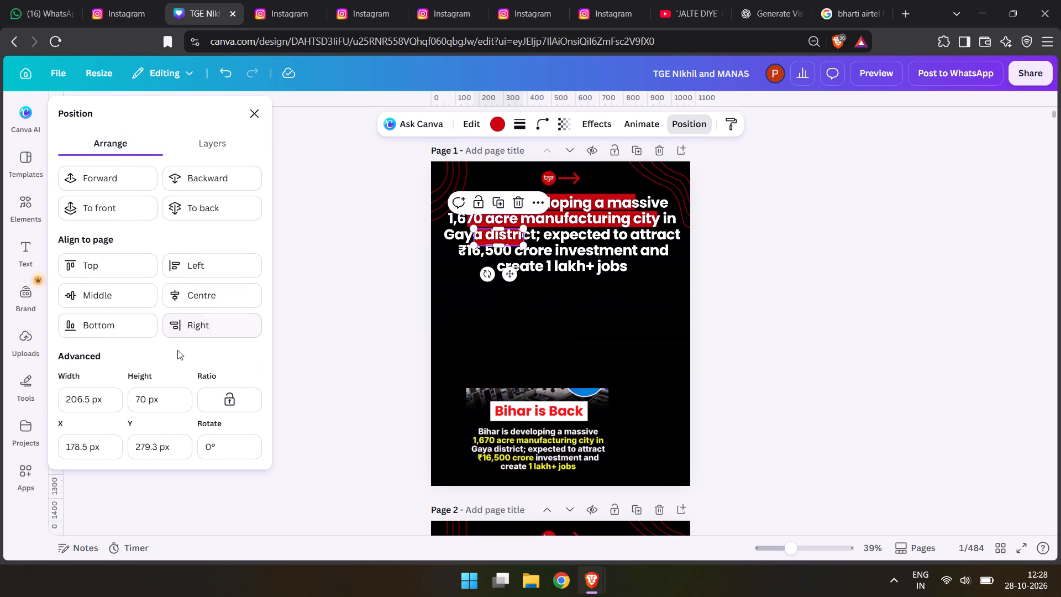
click(165, 386)
click(160, 395)
key(BackSpace)
key(BackSpace)
text(65)
key(Return)
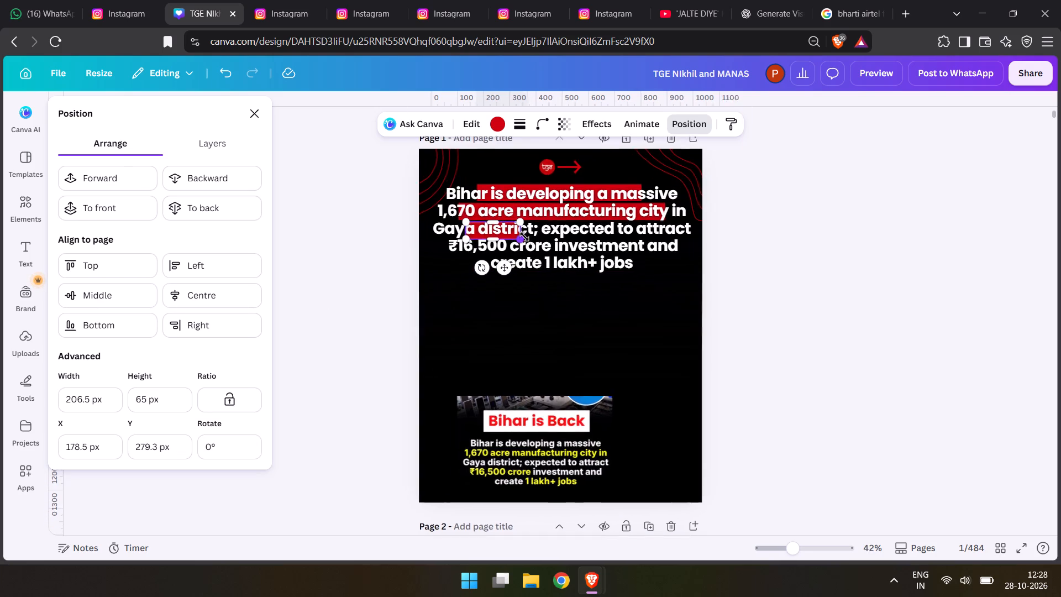
Move the headline's first-line red highlight bar so it starts behind "Bihar" and sits level with the text.
scroll(538, 302, up, 1)
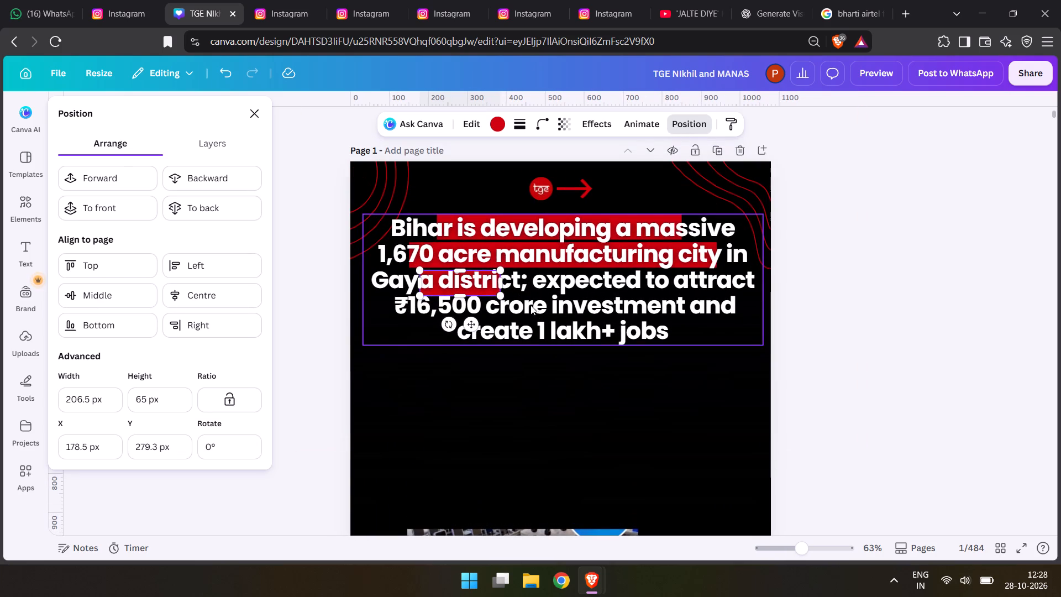
click(218, 144)
click(169, 294)
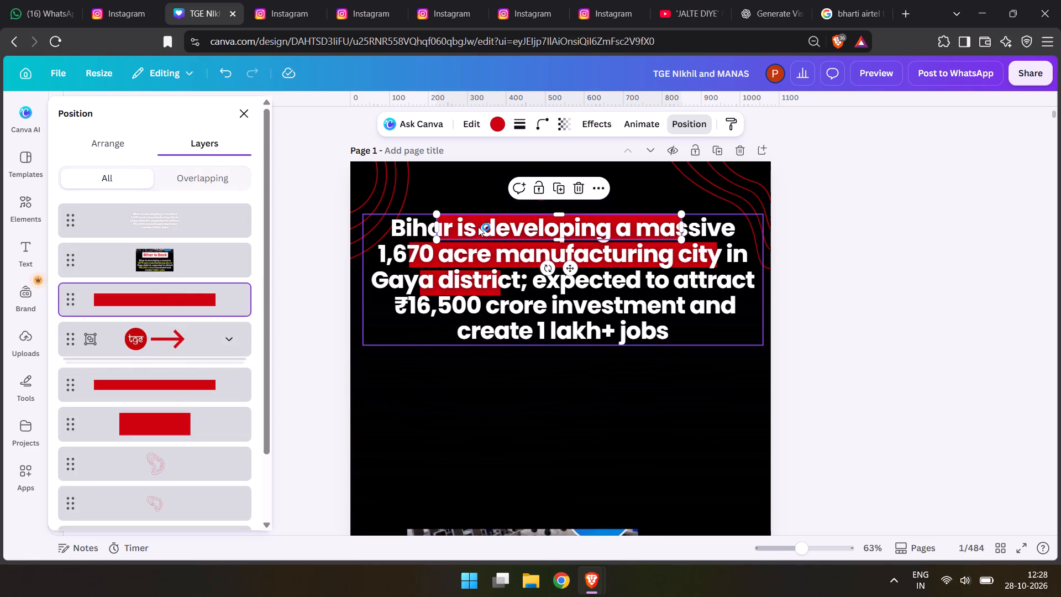
drag(480, 227, 479, 230)
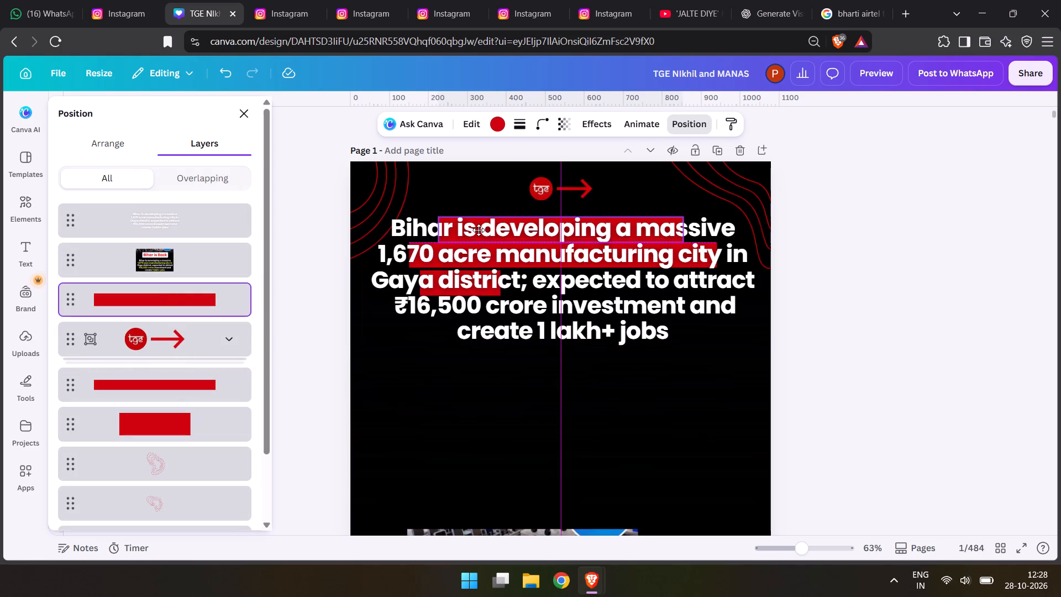
drag(479, 230, 431, 228)
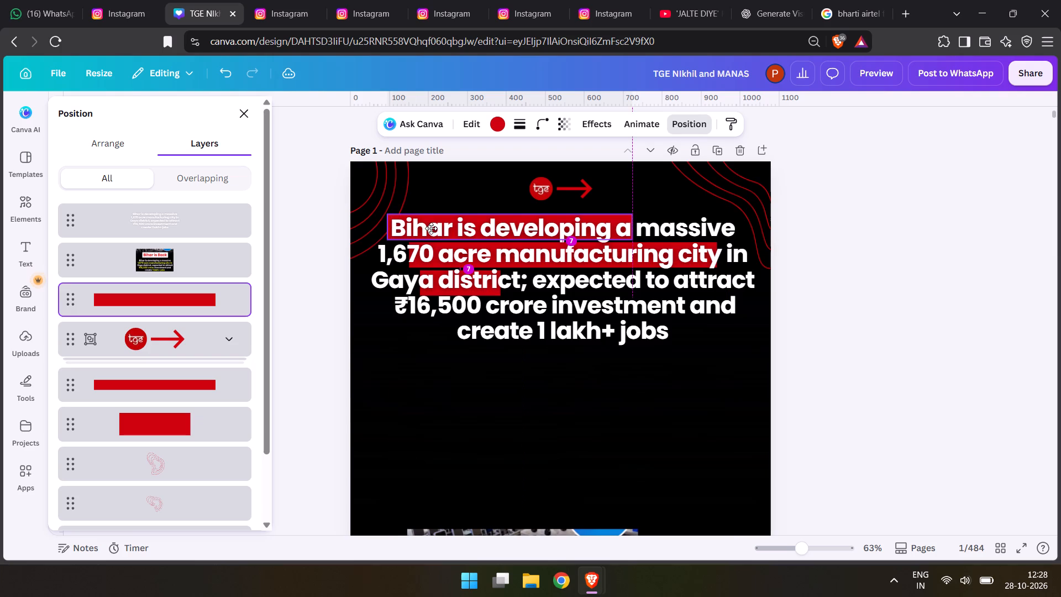
drag(431, 228, 432, 228)
drag(432, 228, 433, 229)
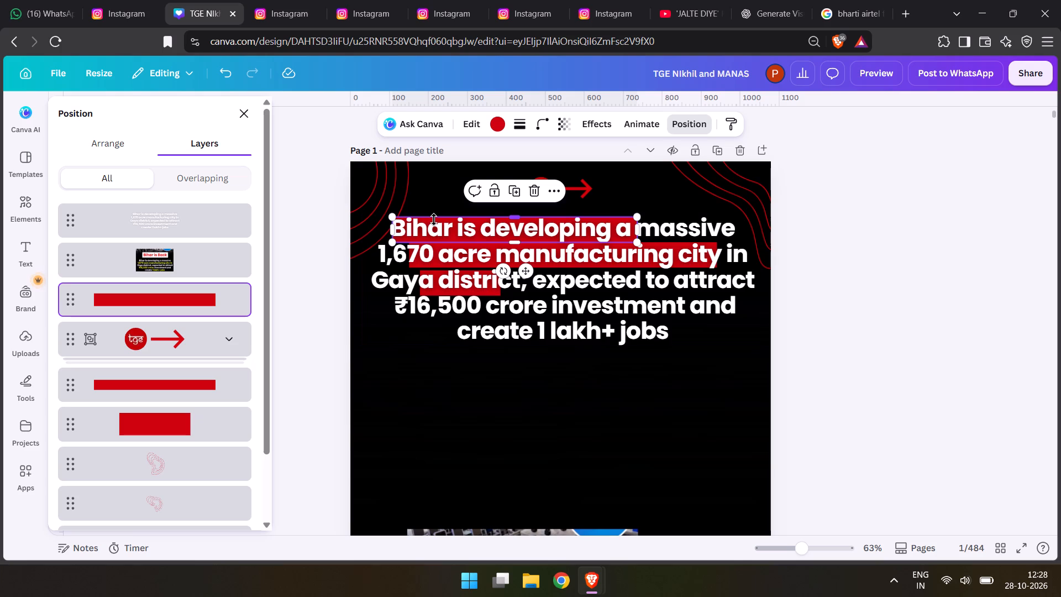
scroll(461, 216, up, 3)
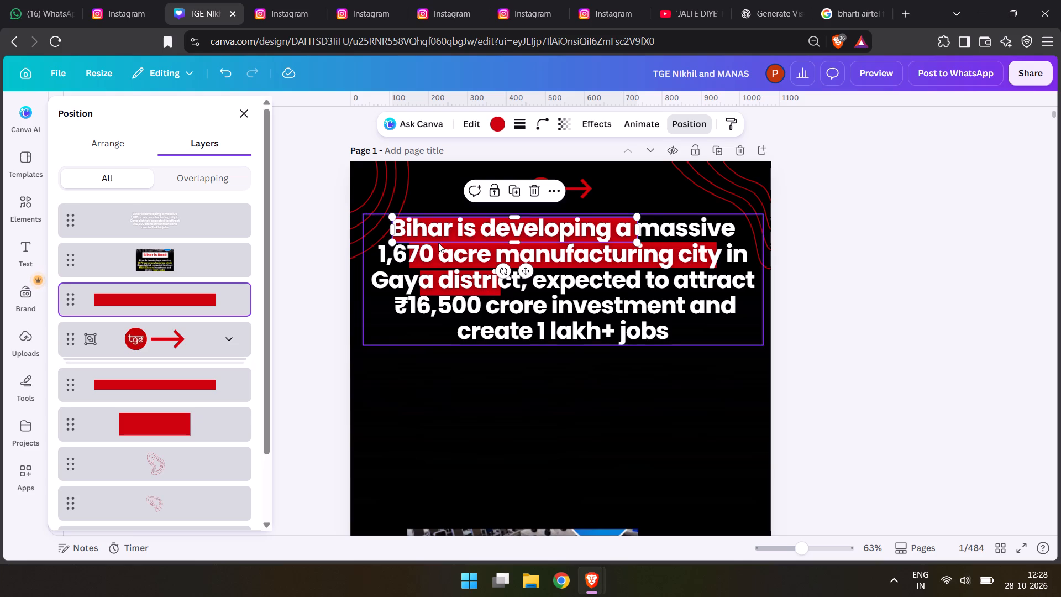
scroll(437, 243, up, 3)
scroll(325, 291, down, 5)
scroll(329, 287, up, 7)
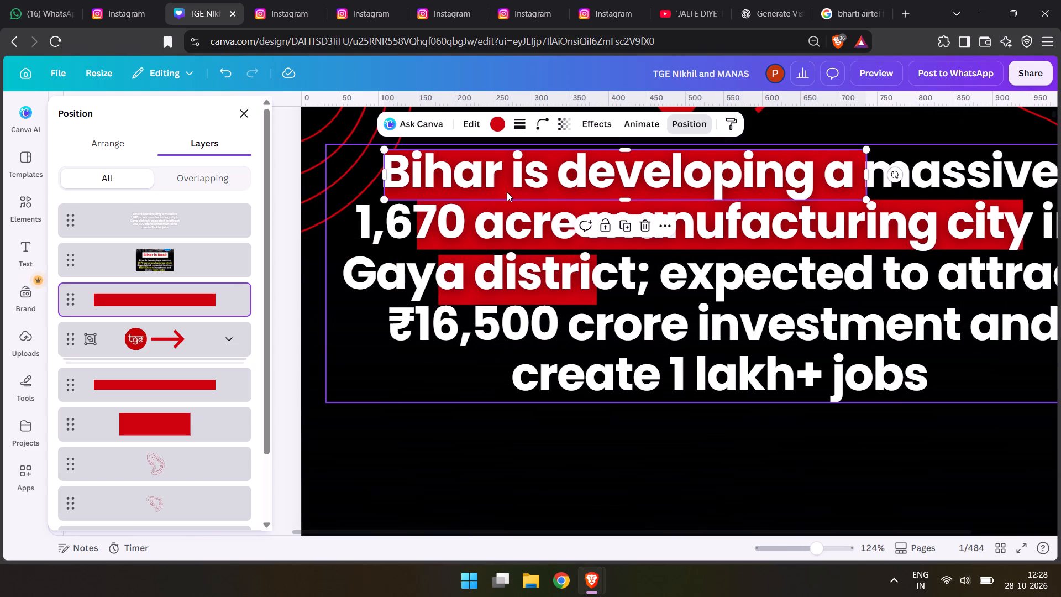
drag(507, 192, 504, 189)
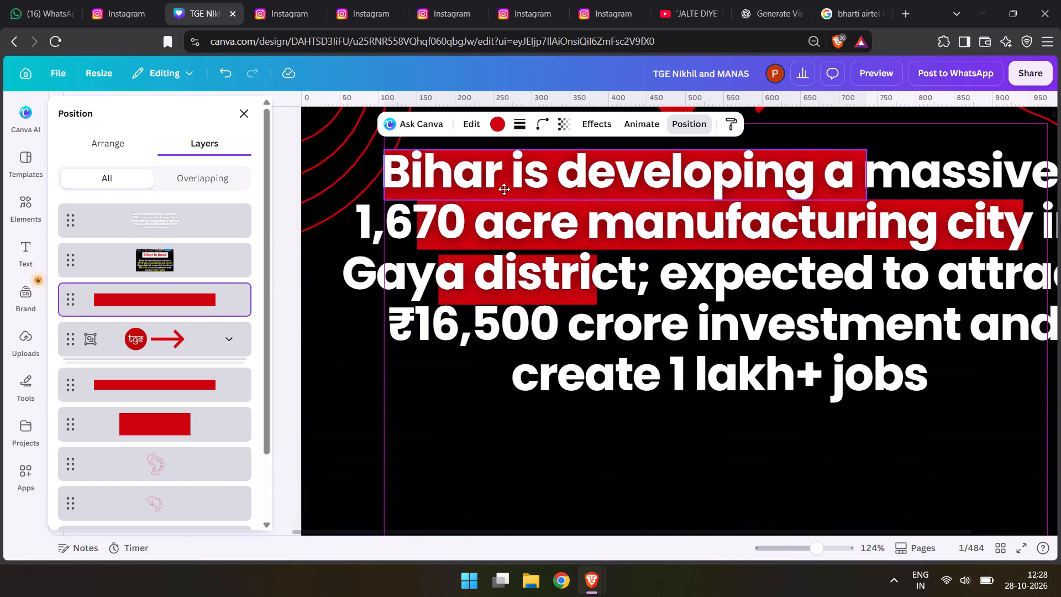
drag(504, 189, 500, 188)
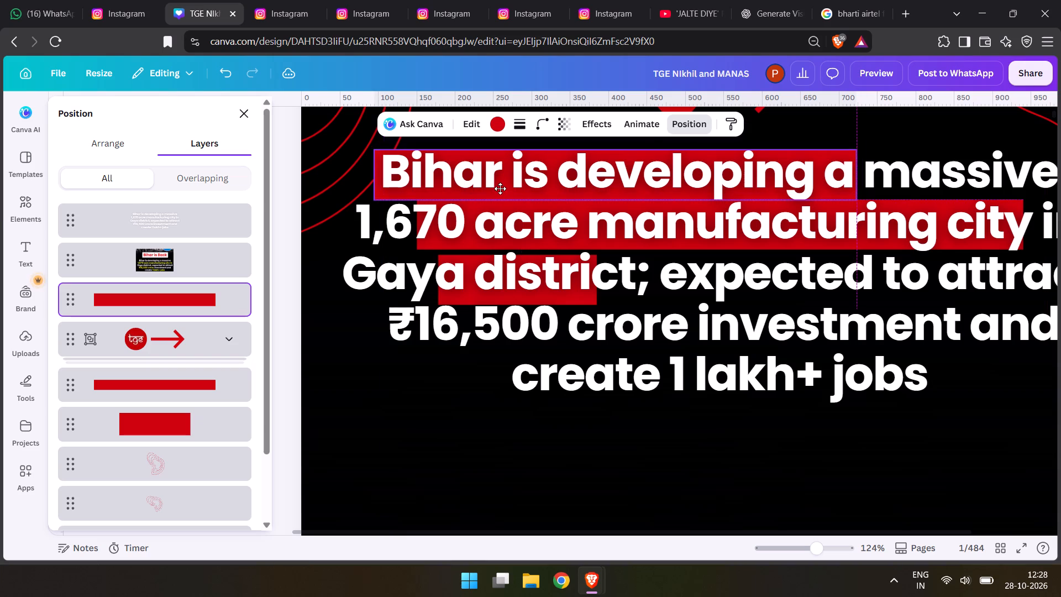
drag(500, 188, 501, 187)
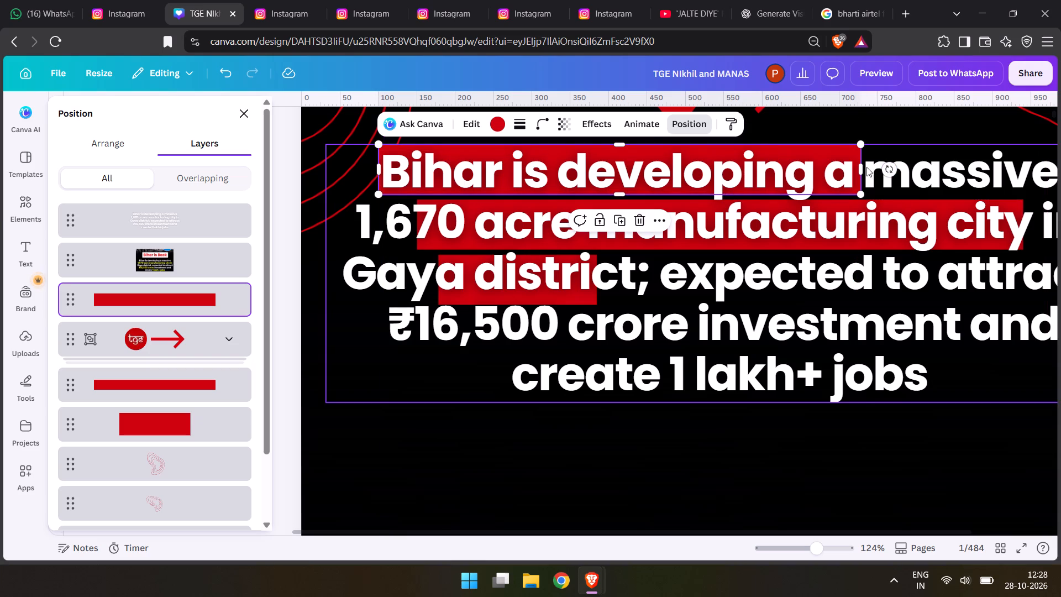
Widen the first-line highlight bar to the end of "massive" so it covers the whole line.
drag(863, 166, 1034, 204)
scroll(1048, 215, down, 2)
scroll(1040, 207, up, 2)
scroll(910, 194, up, 2)
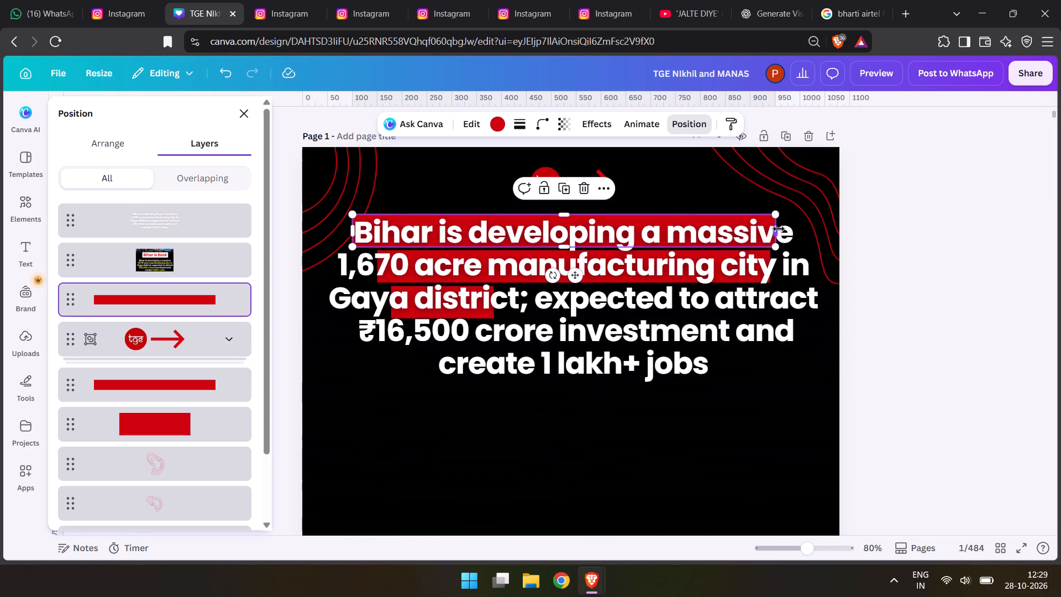
drag(779, 229, 799, 231)
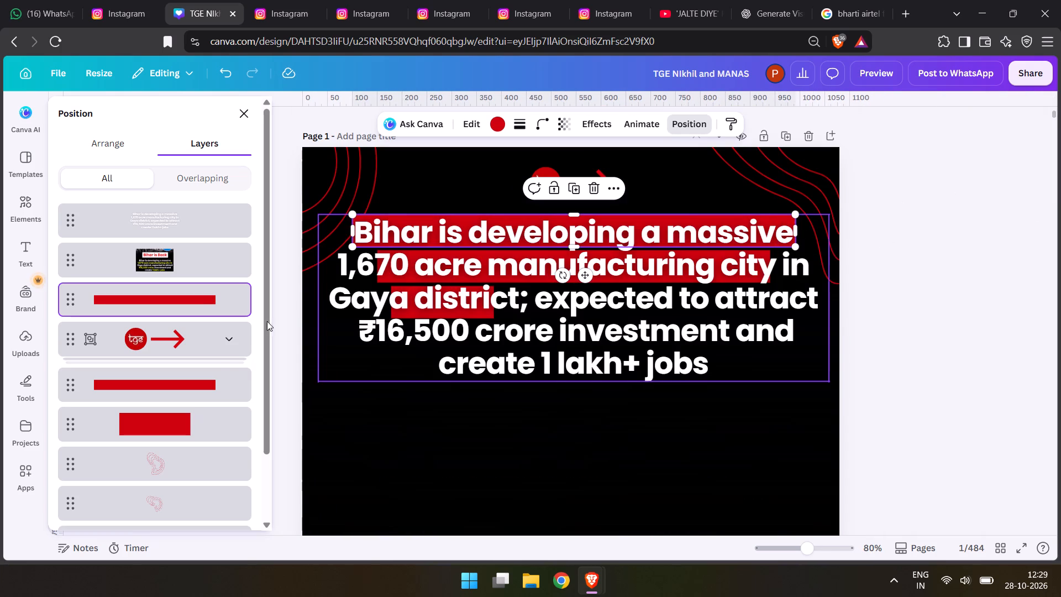
Stretch the second-line highlight bar at both ends to about 959 px wide, covering "1,670 acre manufacturing city in".
click(195, 395)
drag(376, 261, 365, 259)
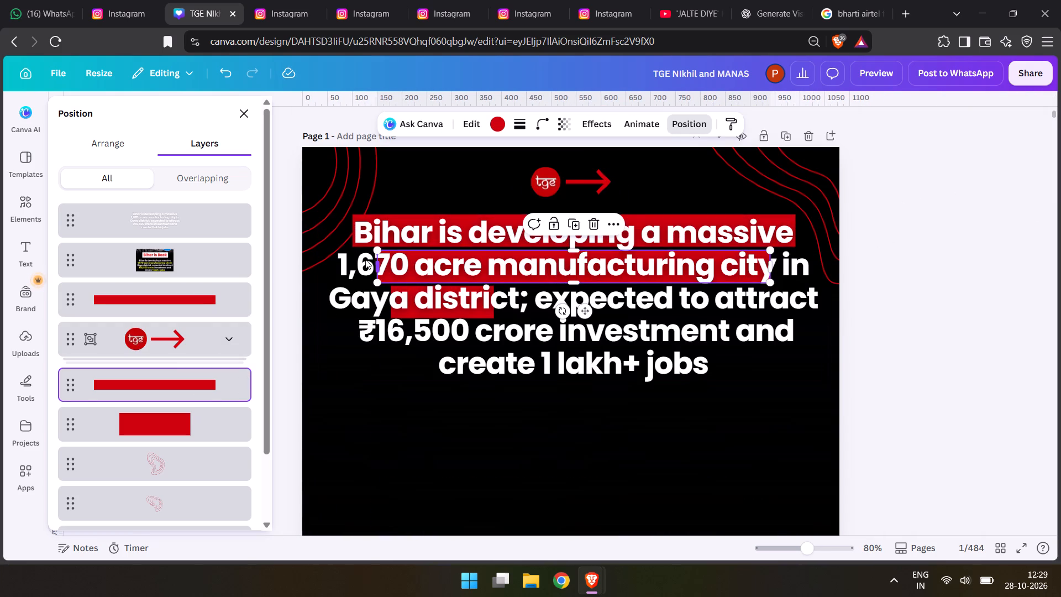
drag(365, 259, 334, 252)
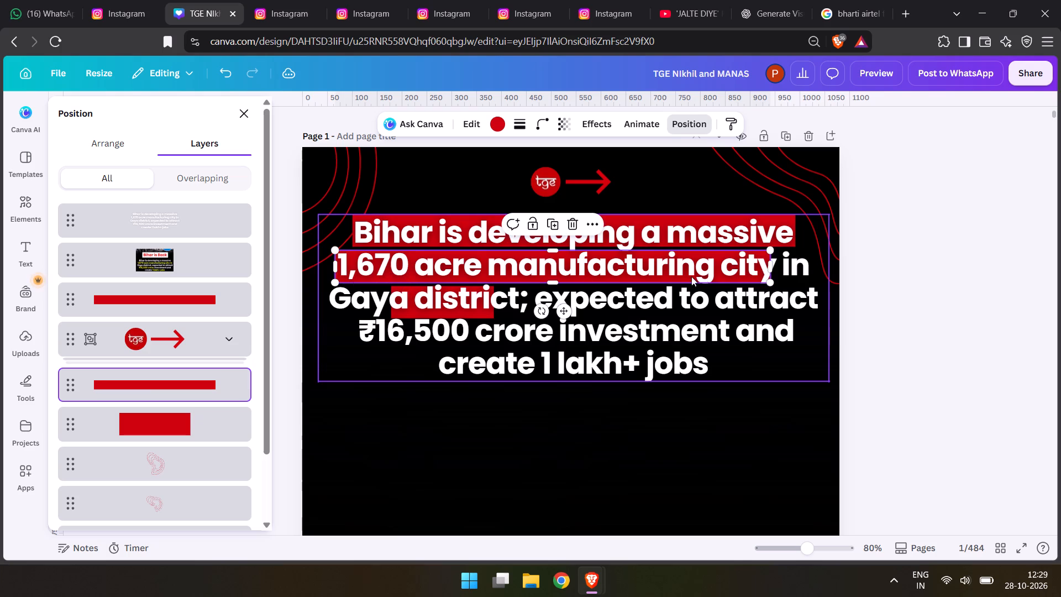
drag(769, 264, 811, 259)
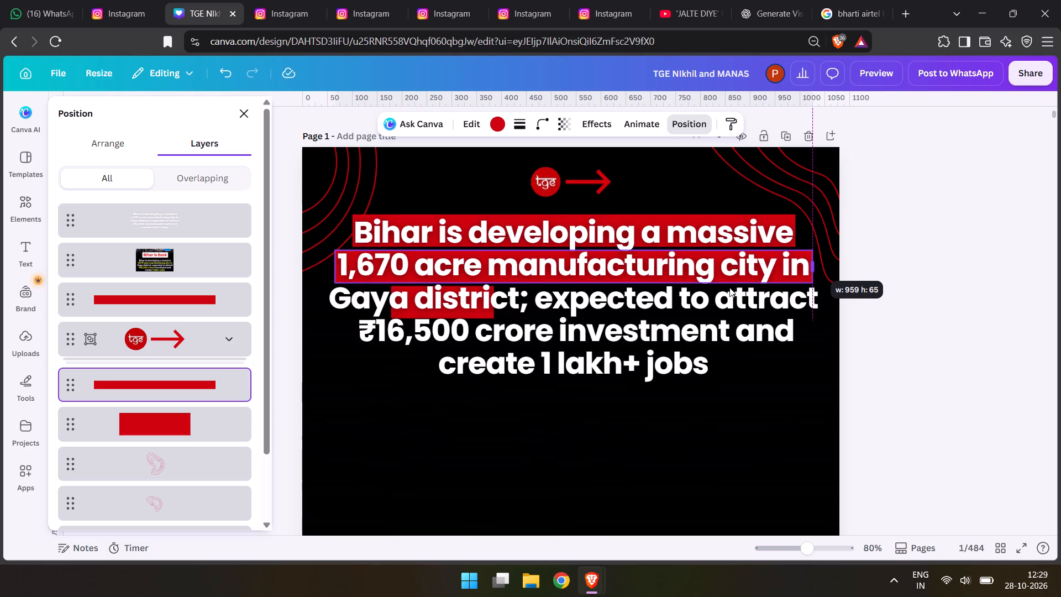
Stretch the third-line highlight bar at both ends to about 412 px wide, covering only "Gaya district;".
click(122, 423)
drag(390, 305, 324, 292)
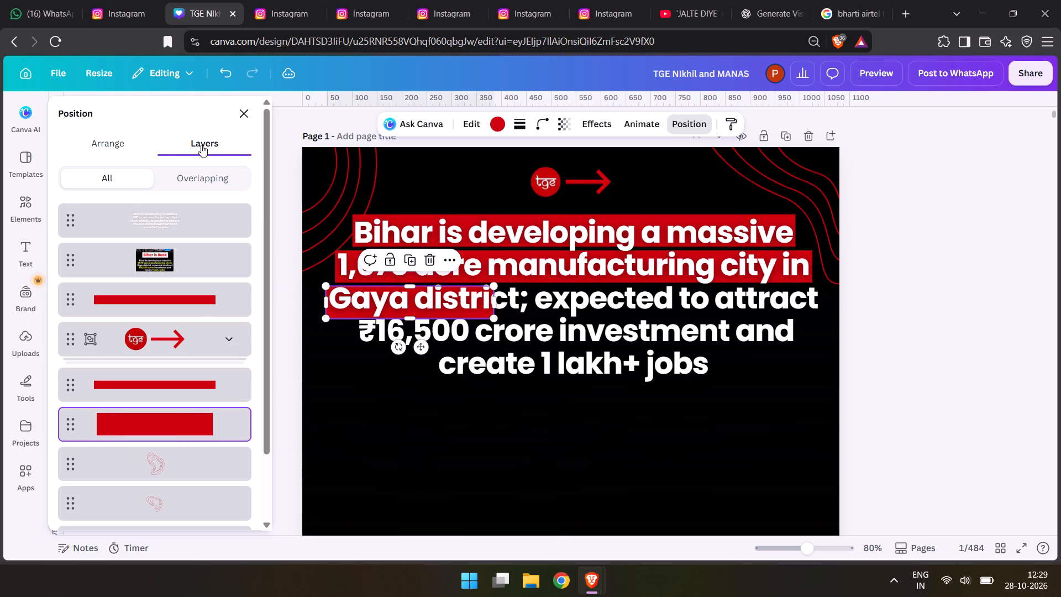
click(101, 137)
click(212, 144)
drag(495, 302, 533, 302)
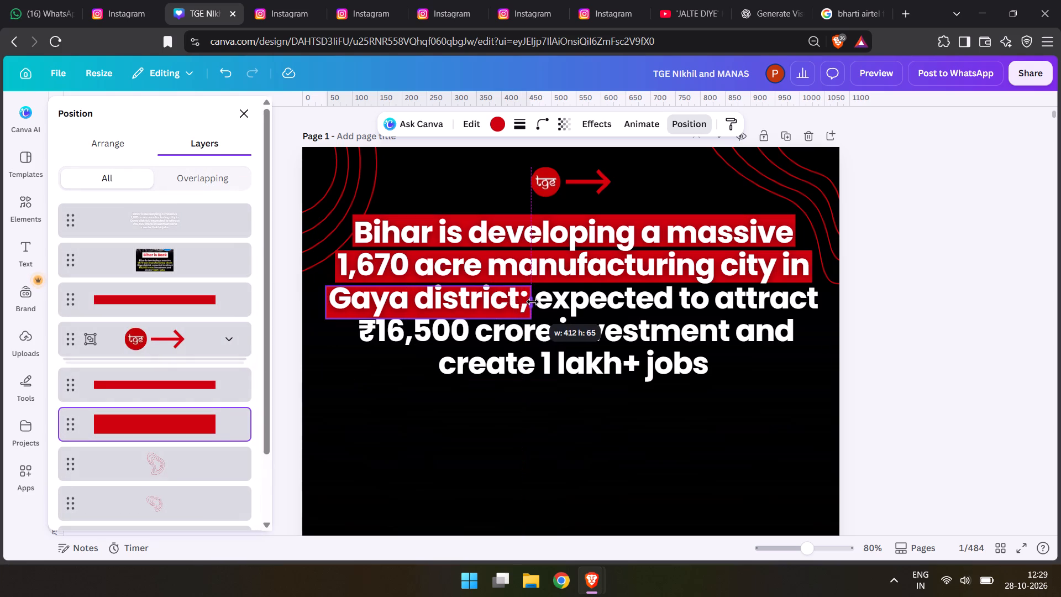
drag(533, 302, 531, 304)
Reposition the second-line highlight bar vertically, leaving a gap of about 4 px below the first-line bar.
click(203, 376)
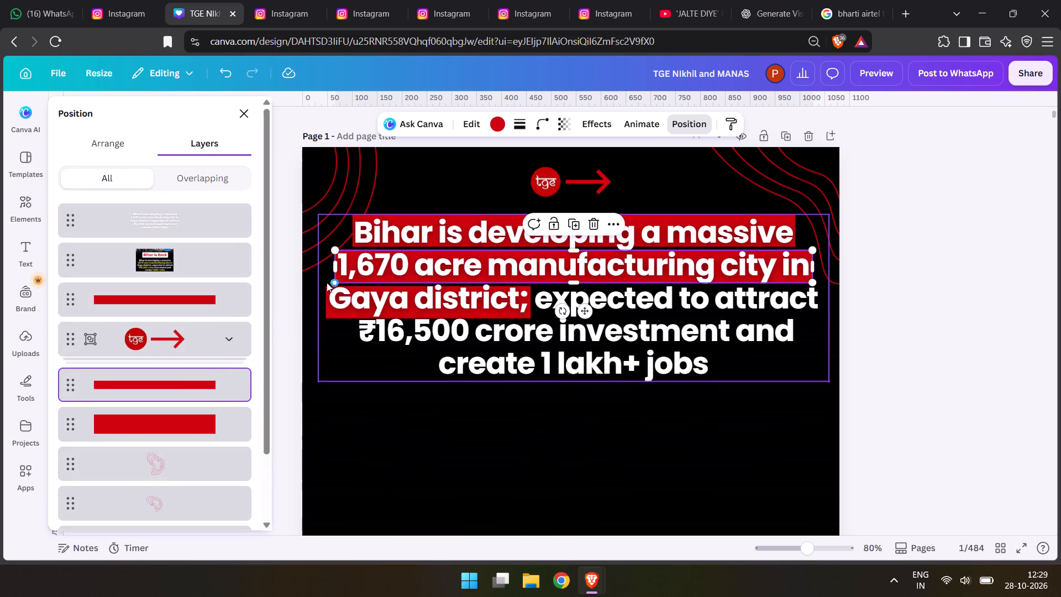
drag(409, 276, 409, 271)
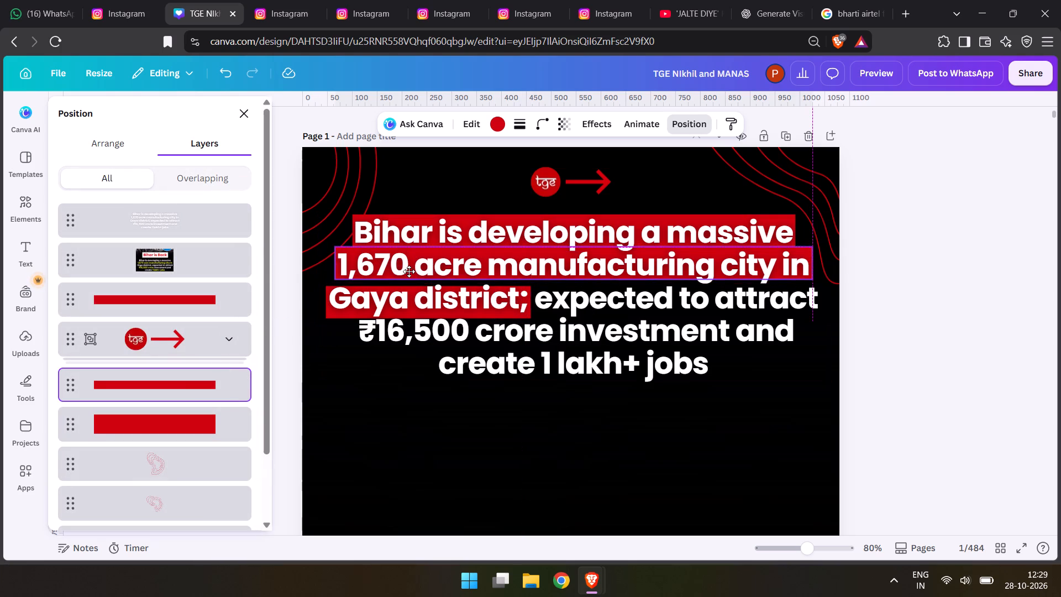
drag(409, 271, 408, 271)
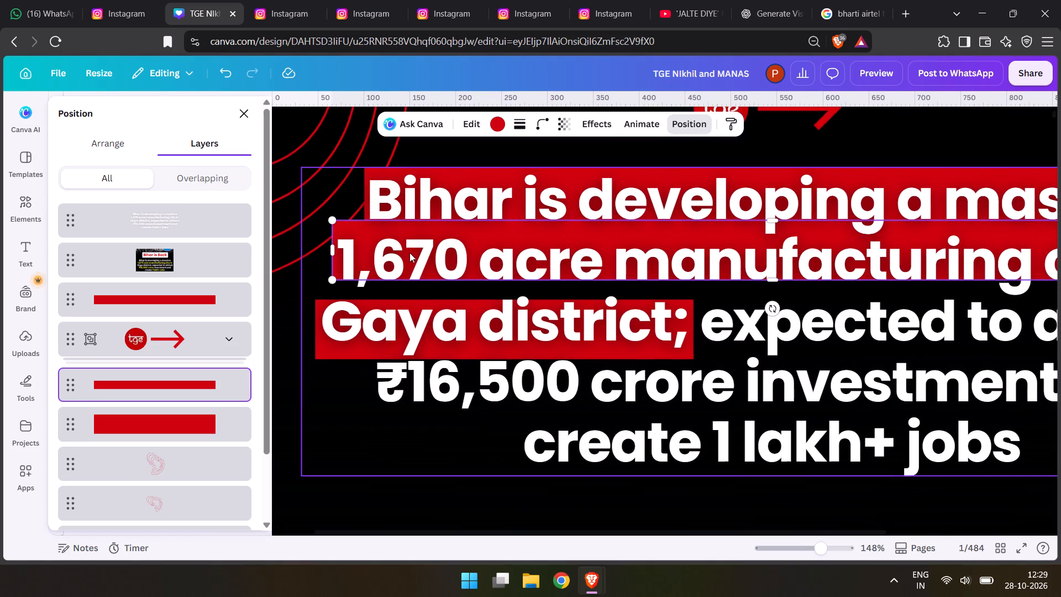
drag(486, 233, 485, 242)
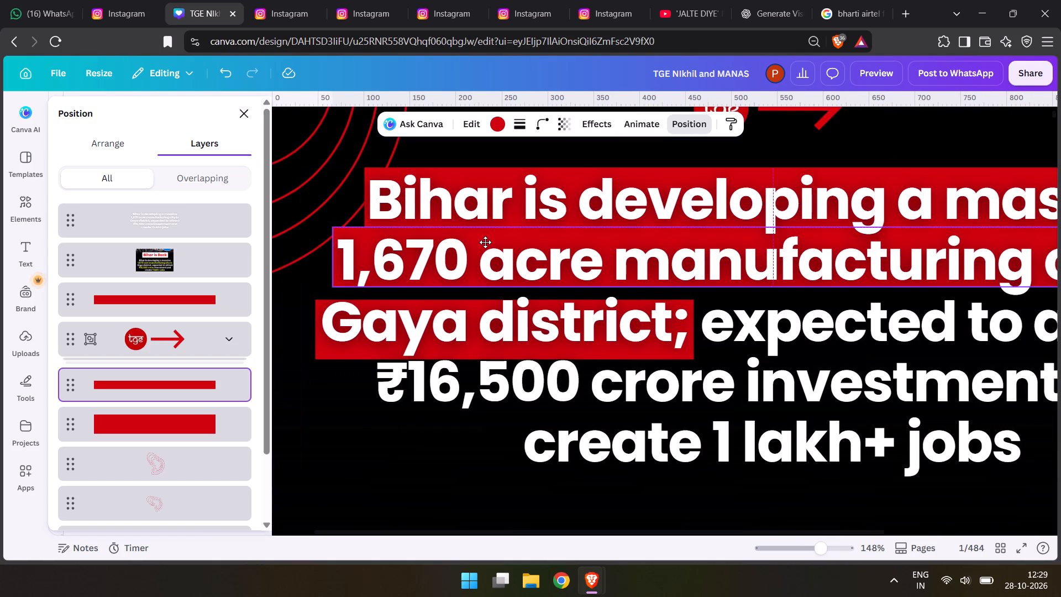
drag(485, 242, 482, 244)
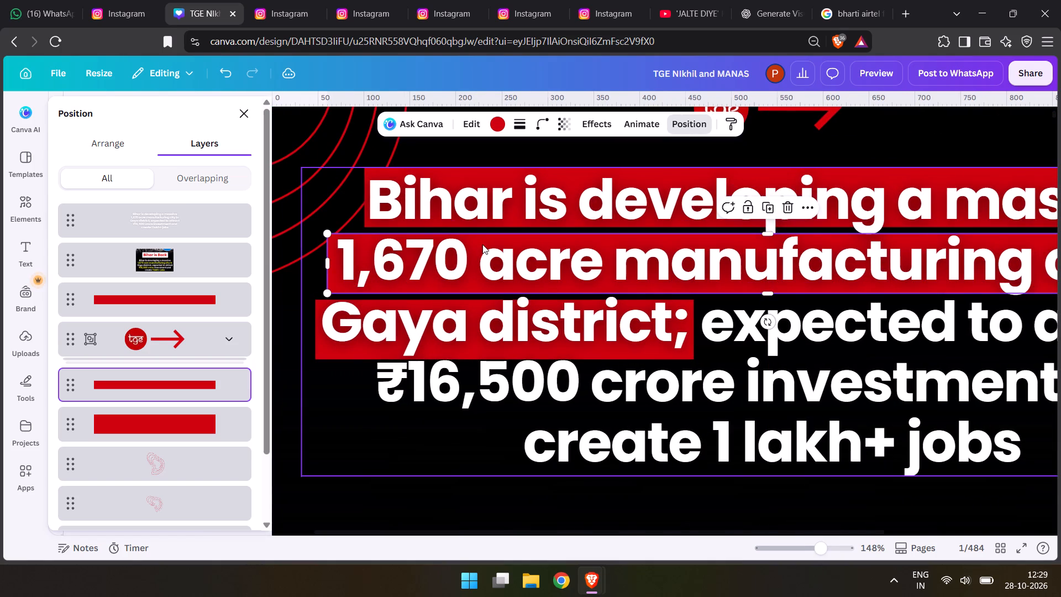
drag(471, 267, 470, 262)
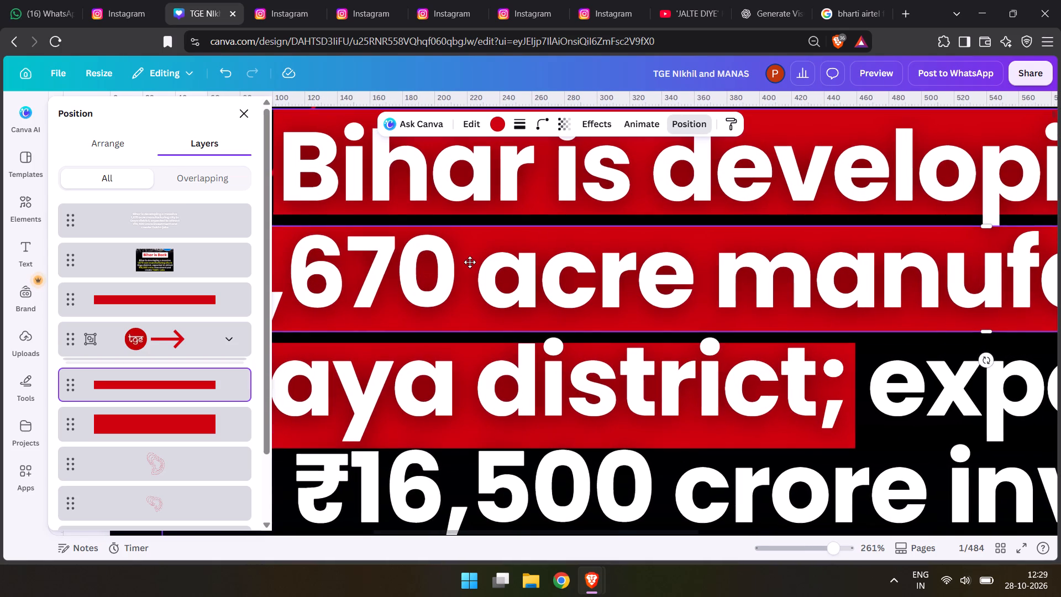
drag(470, 262, 470, 261)
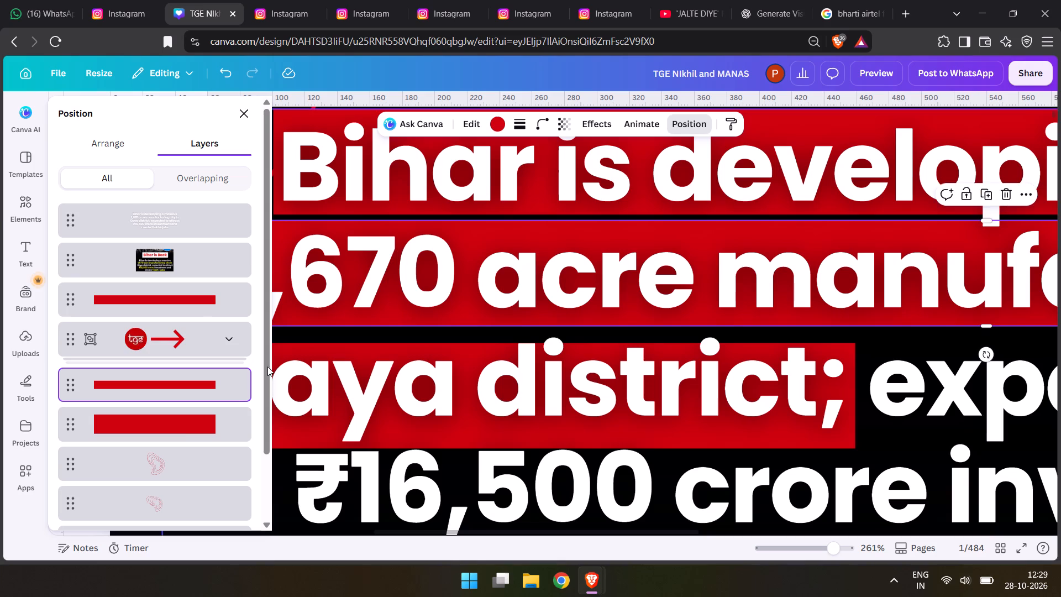
Move the "Gaya district;" highlight bar up to leave a matching gap of about 4 px below the second-line bar.
click(182, 422)
drag(470, 420, 470, 413)
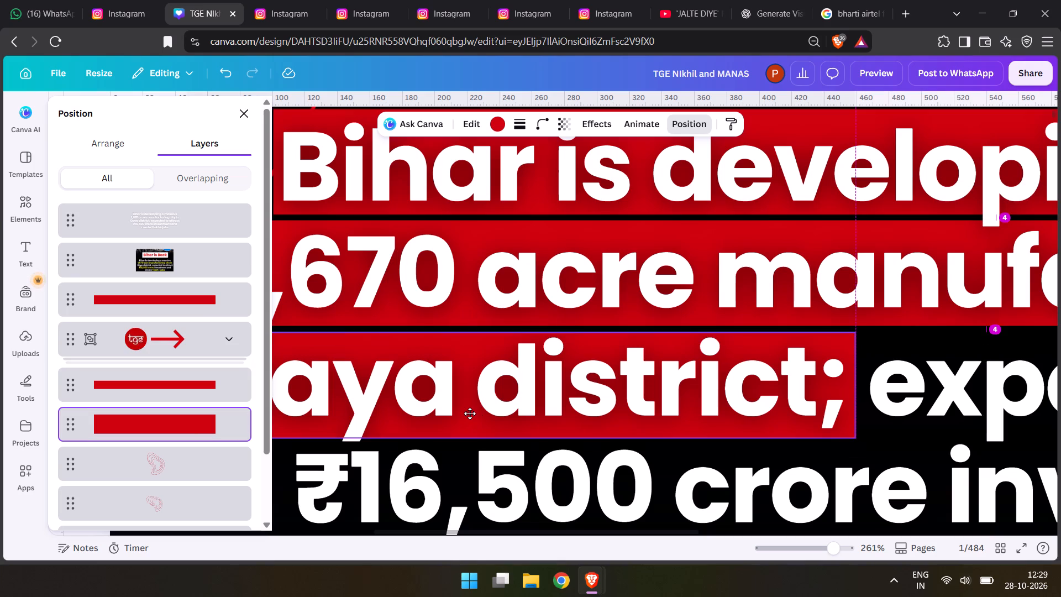
drag(470, 413, 470, 412)
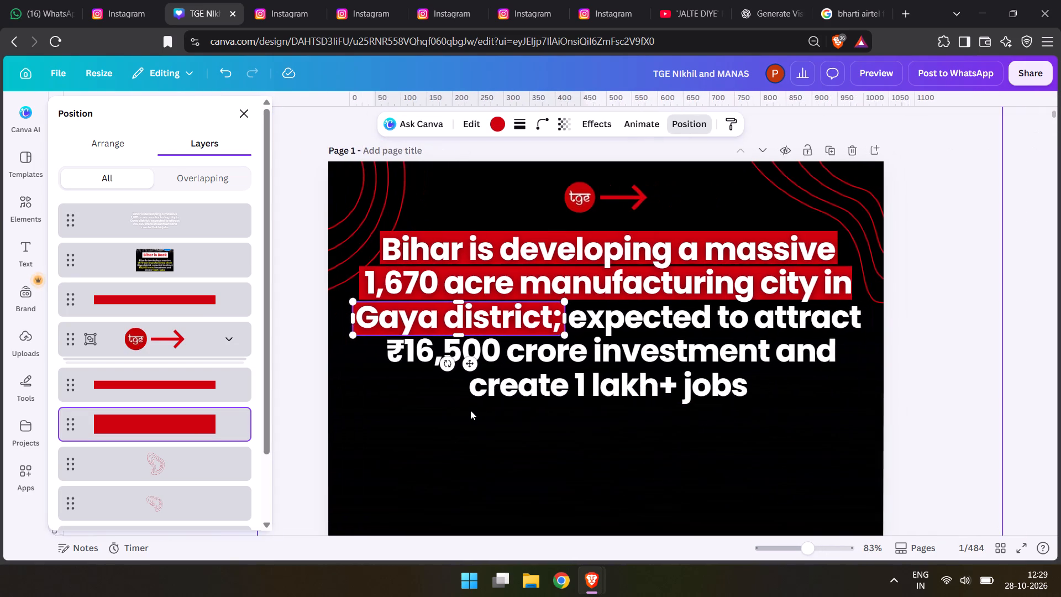
double_click(904, 360)
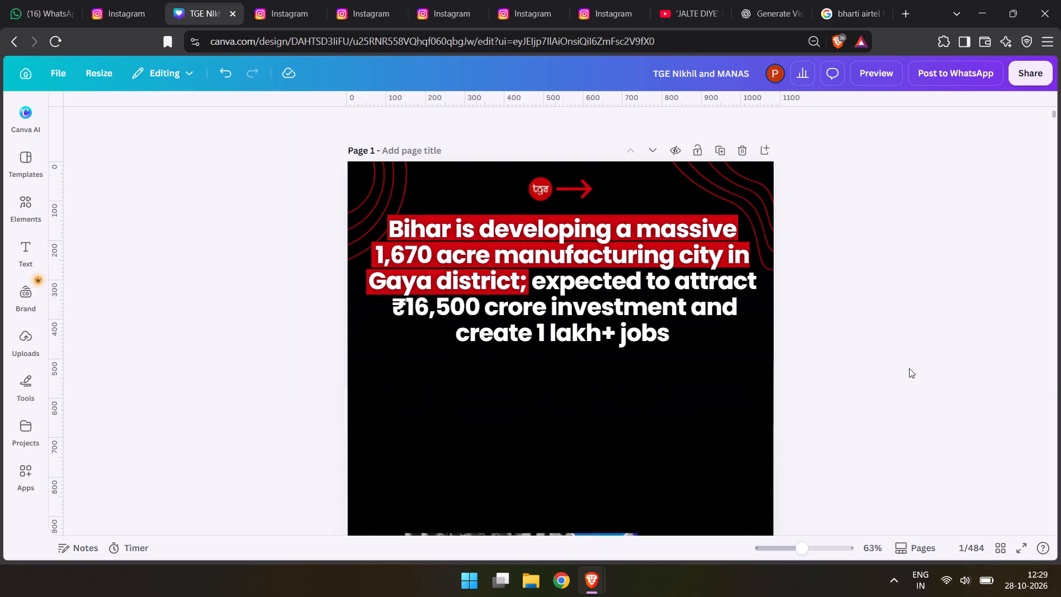
Delete the "Bihar is Back" reference image from the lower part of page 1.
scroll(904, 370, down, 2)
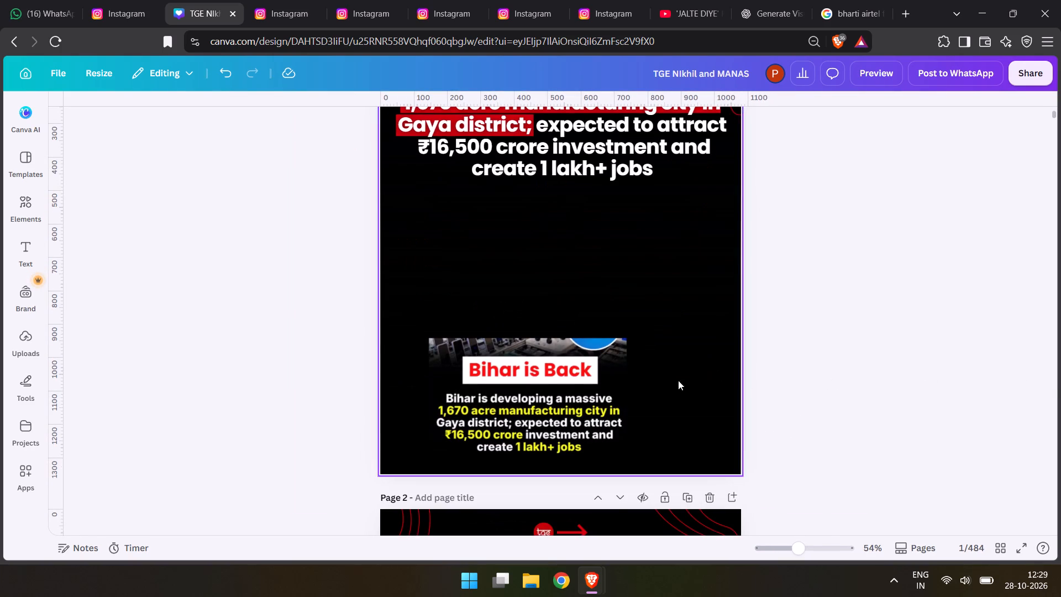
click(566, 387)
key(Delete)
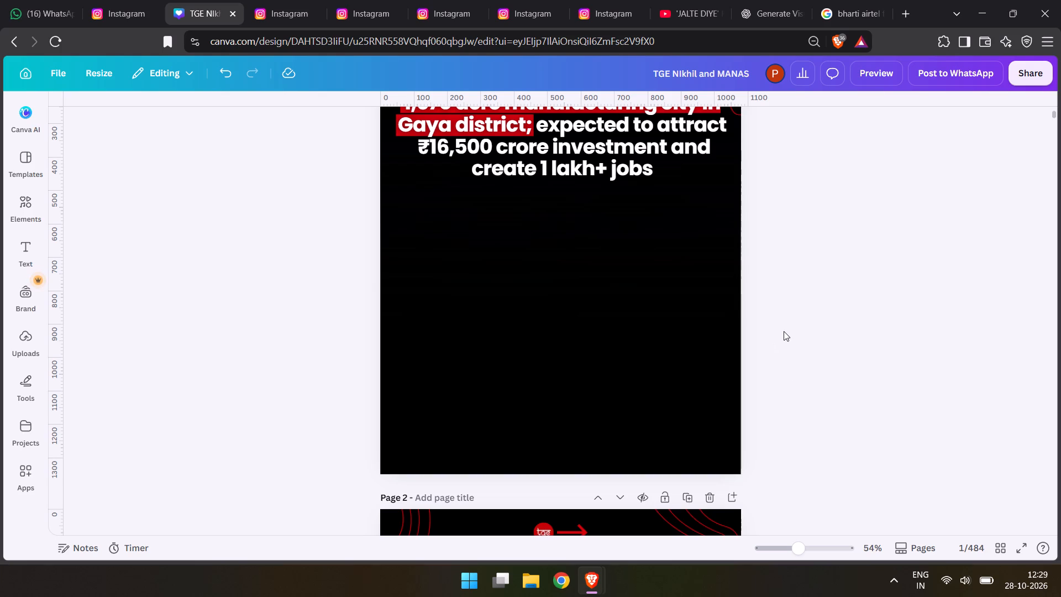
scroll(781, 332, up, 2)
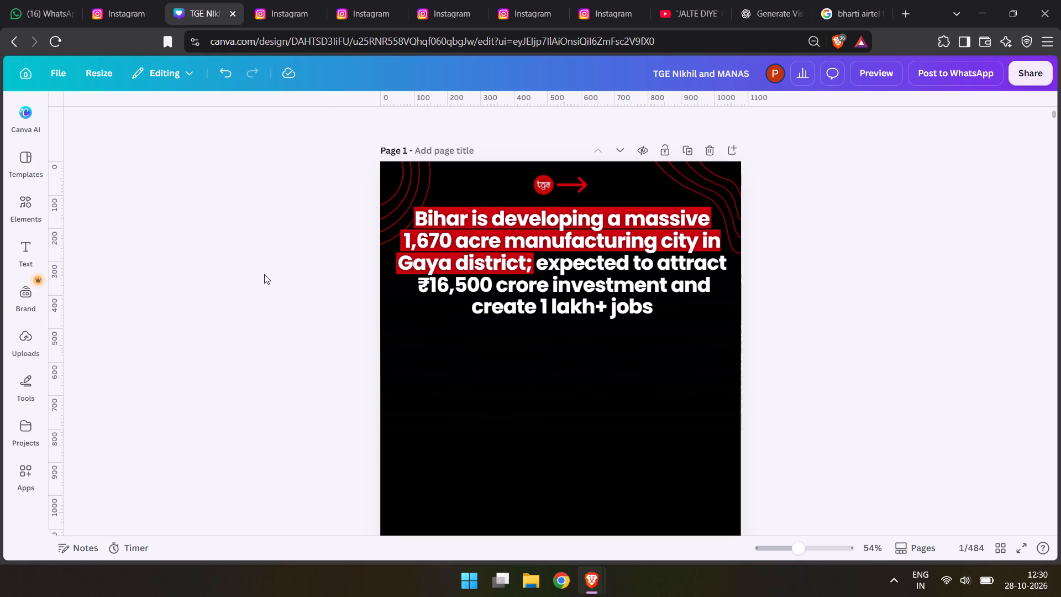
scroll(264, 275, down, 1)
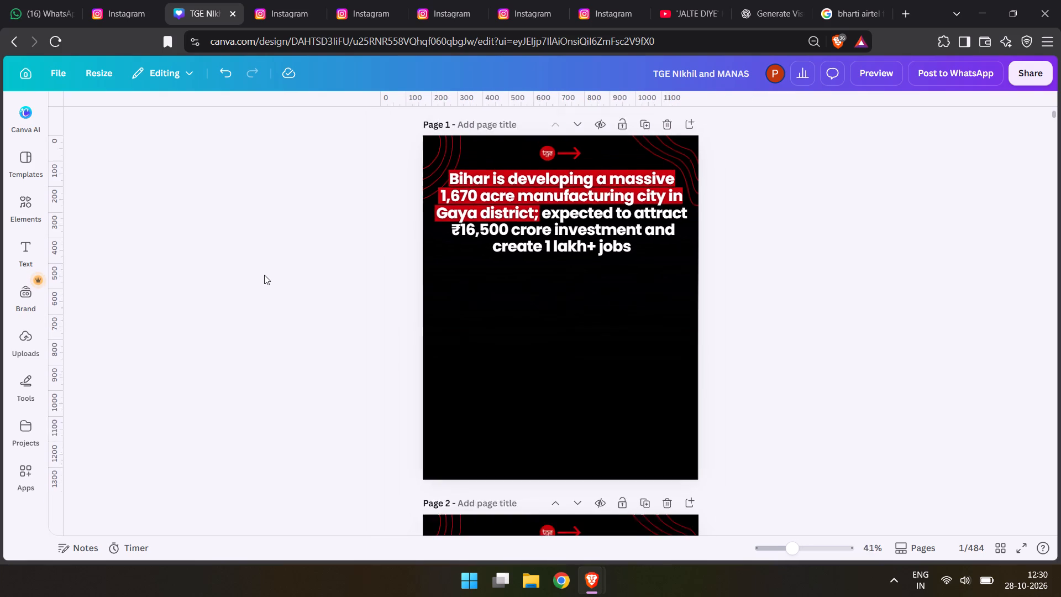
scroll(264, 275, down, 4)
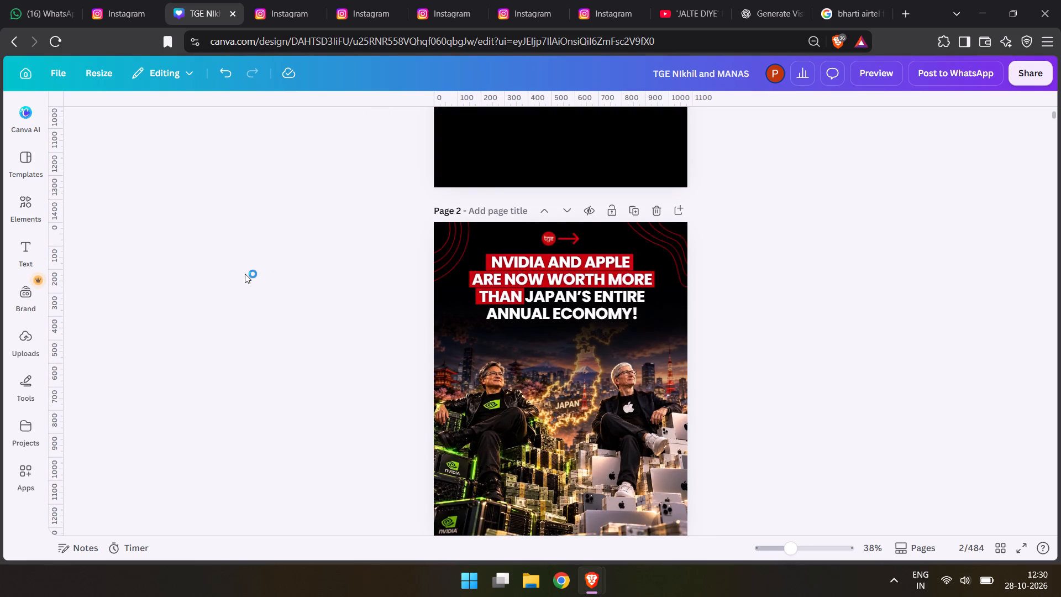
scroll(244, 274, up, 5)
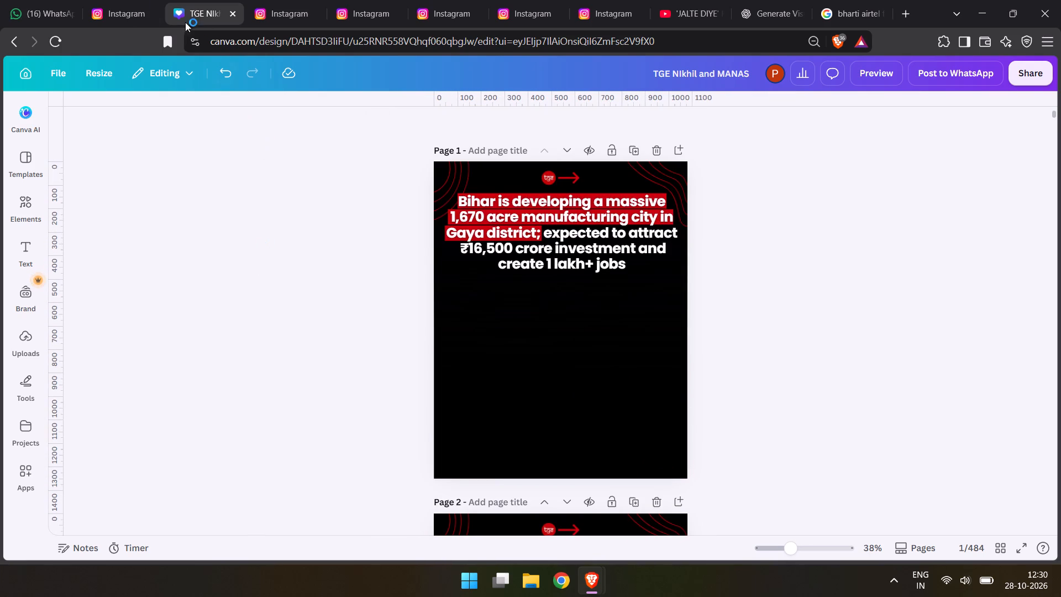
Revisit the "Bihar is Back" Instagram post, and in a new browser tab search Google Images for "bihari" and browse for a suitable picture.
click(127, 1)
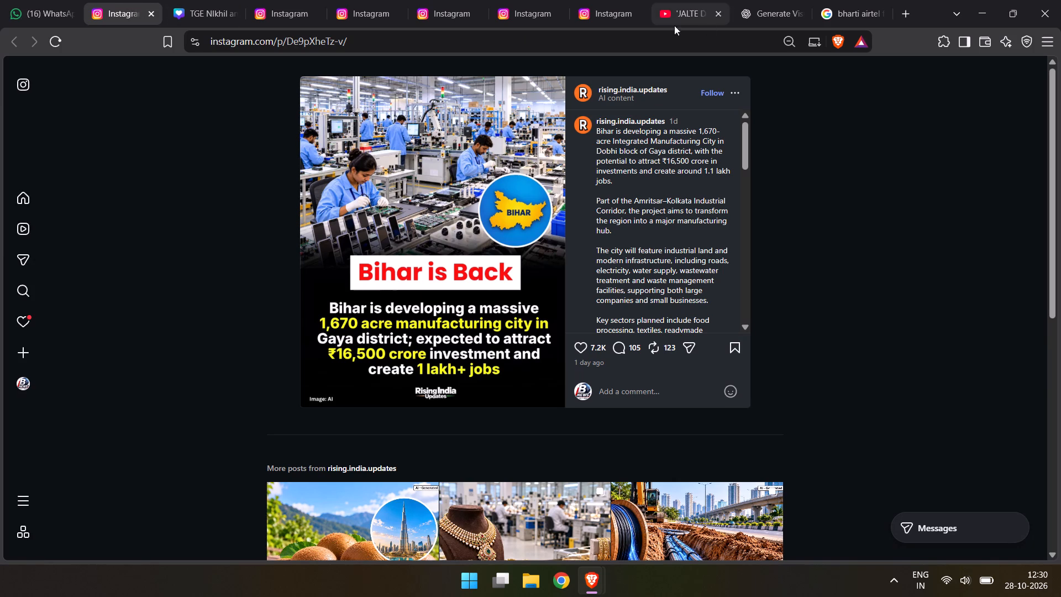
click(905, 7)
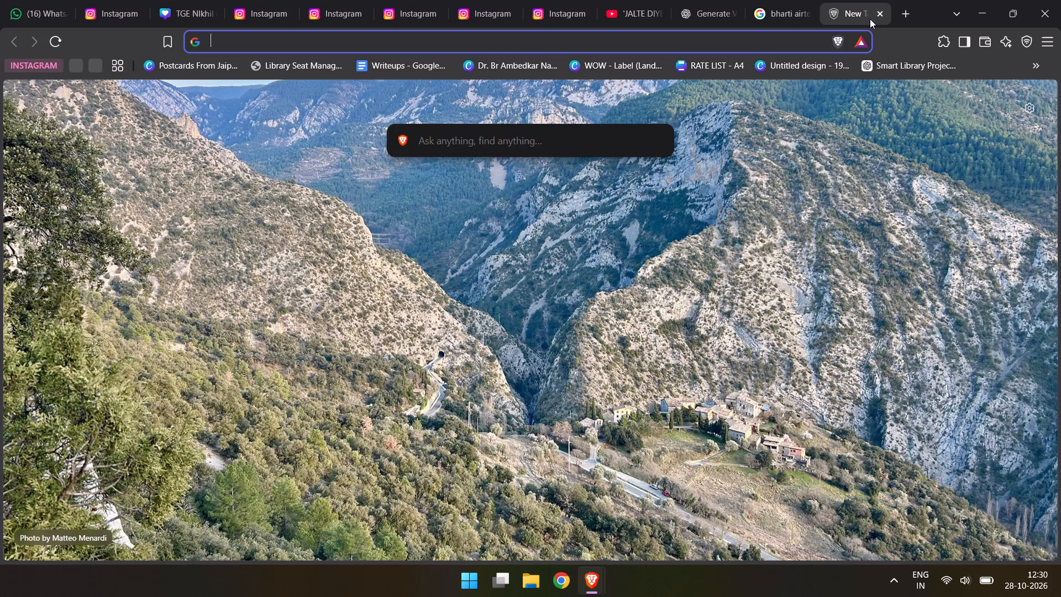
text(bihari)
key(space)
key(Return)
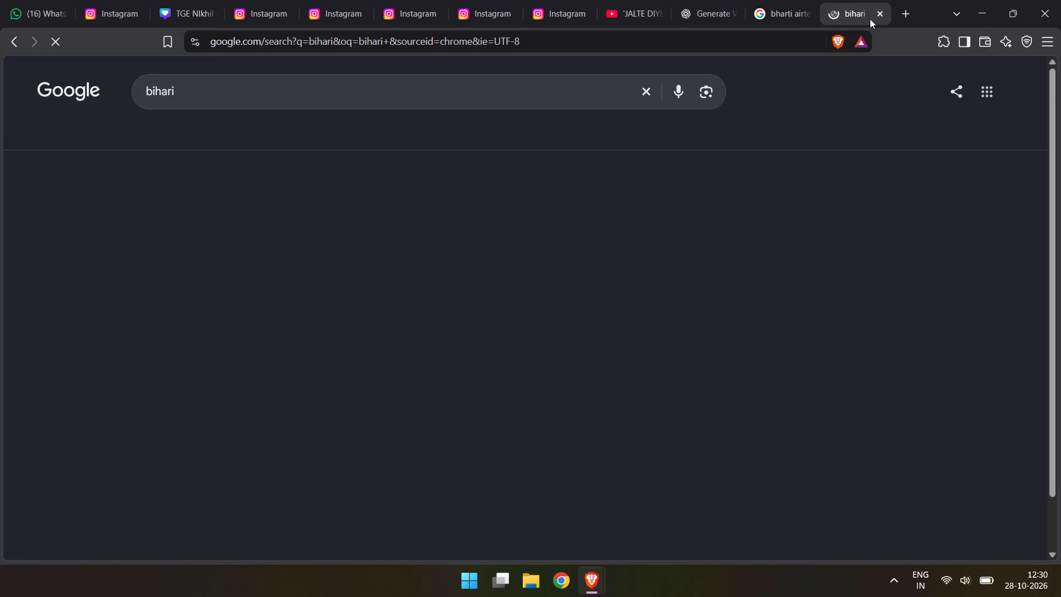
click(270, 127)
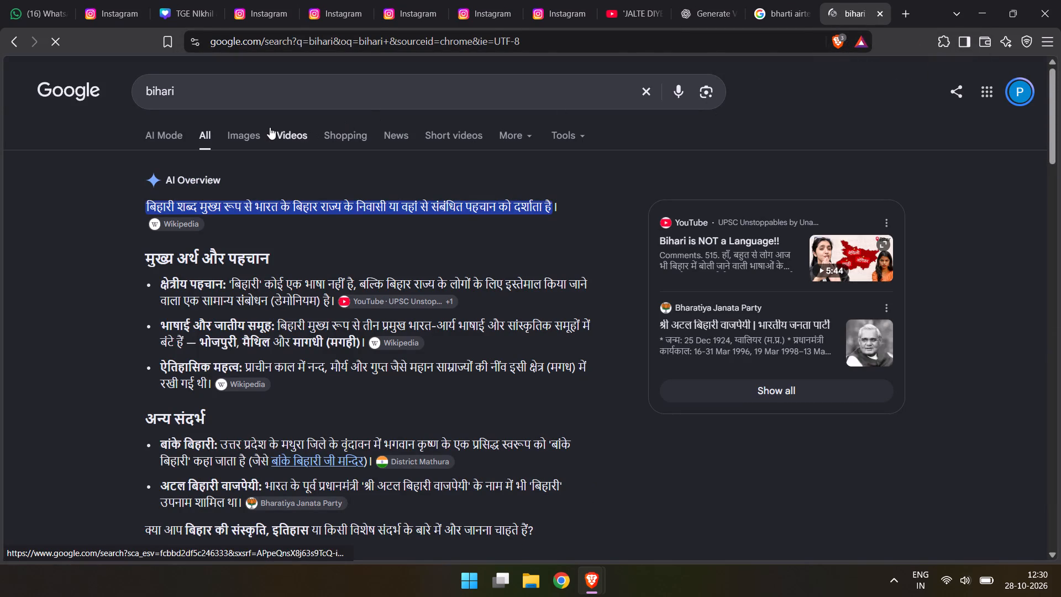
click(257, 134)
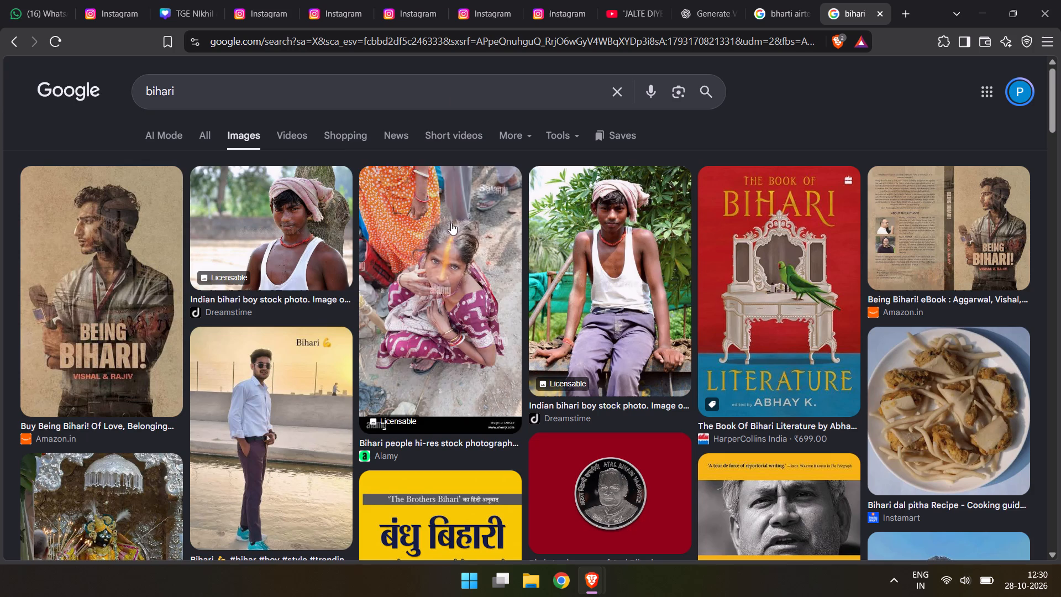
scroll(387, 255, down, 7)
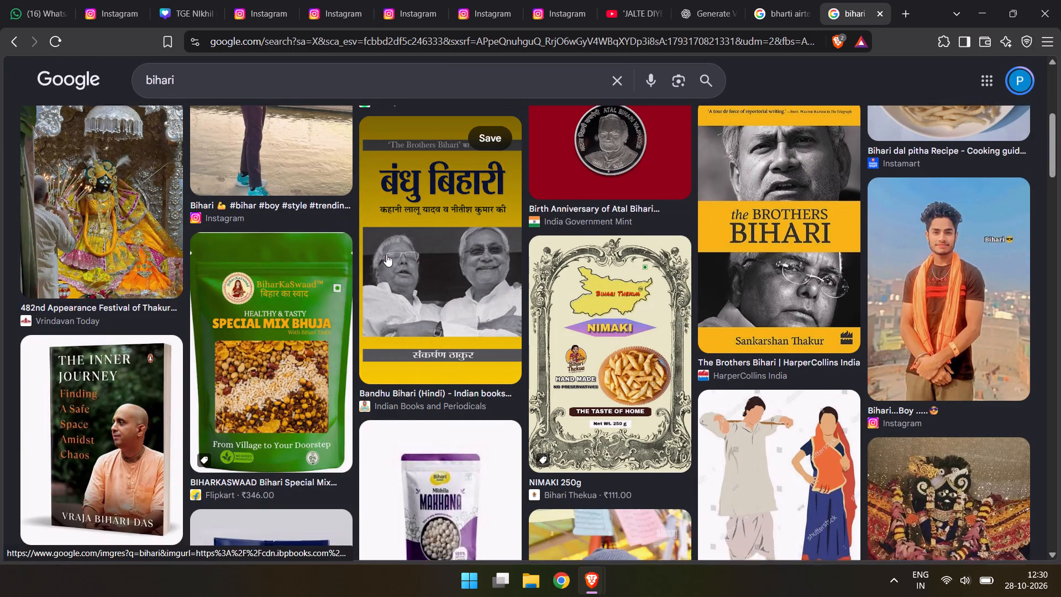
scroll(386, 254, down, 5)
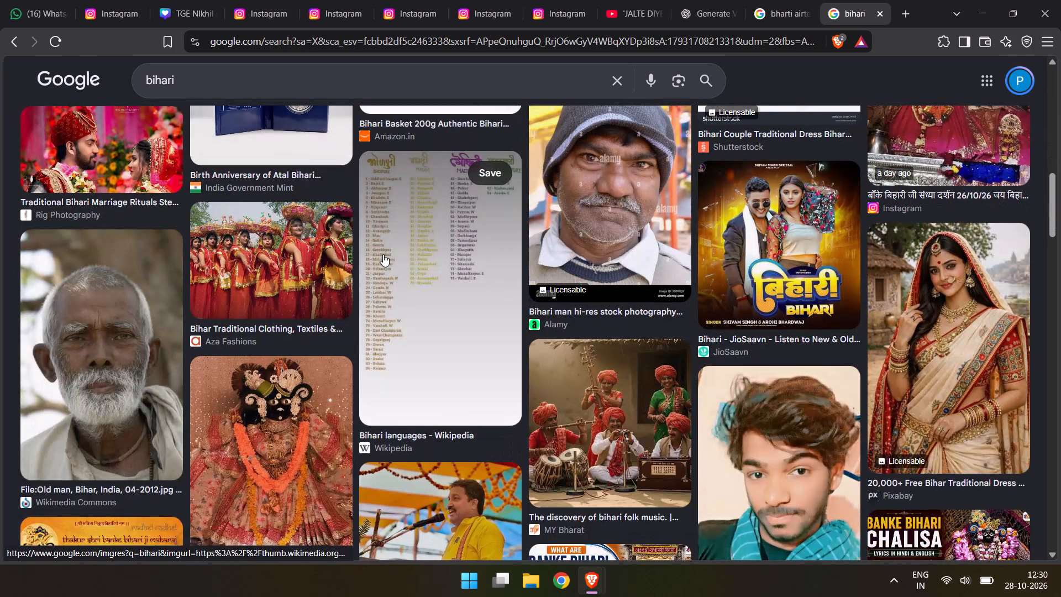
scroll(384, 254, down, 4)
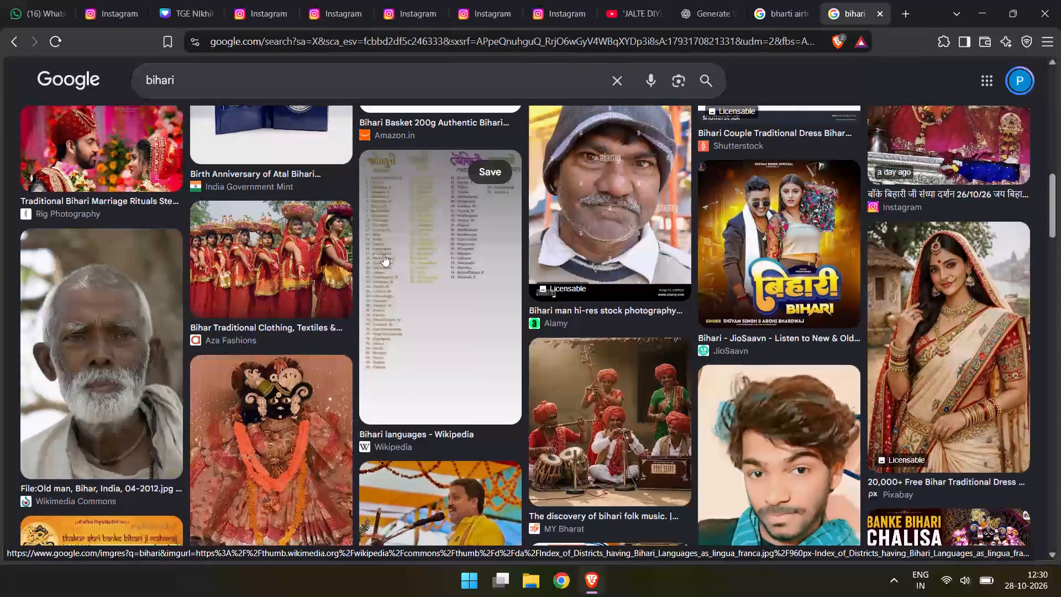
scroll(384, 254, down, 1)
Search Google Images for the suggested query "bihari actor in panchayat".
click(396, 64)
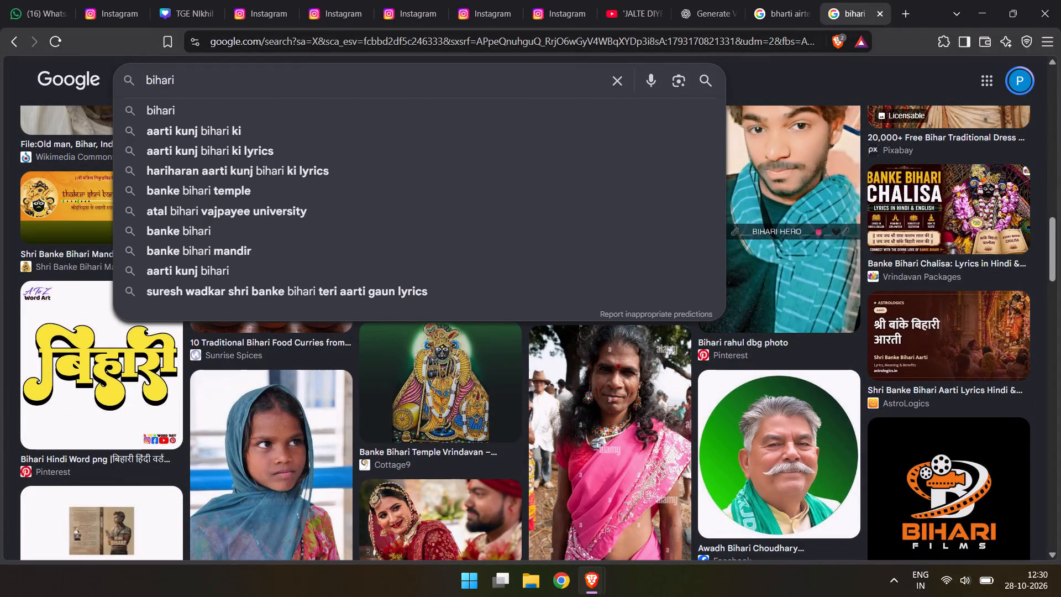
key(space)
text(in pancha)
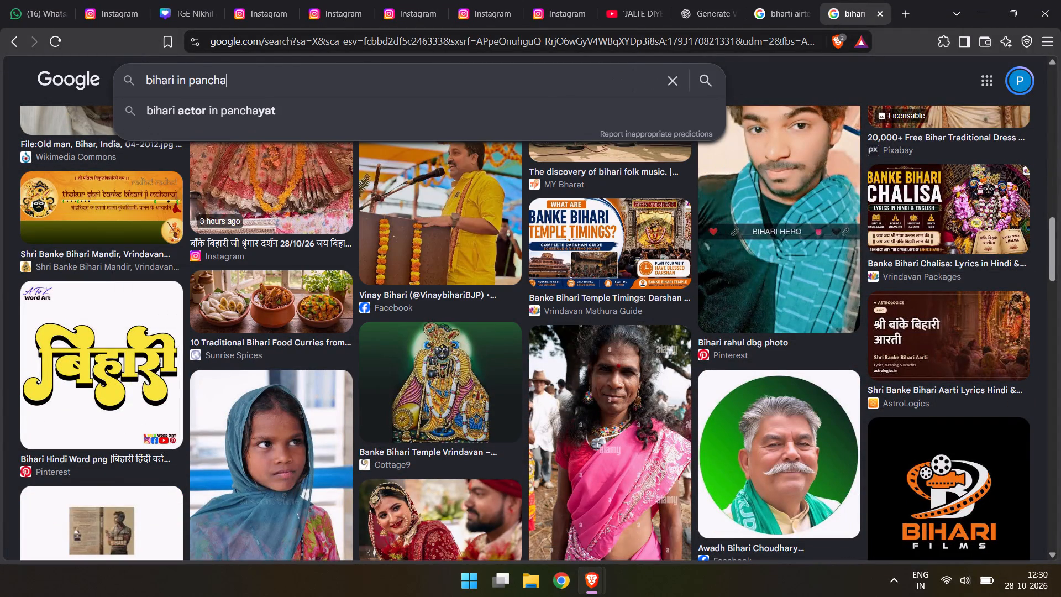
key(Down)
key(Return)
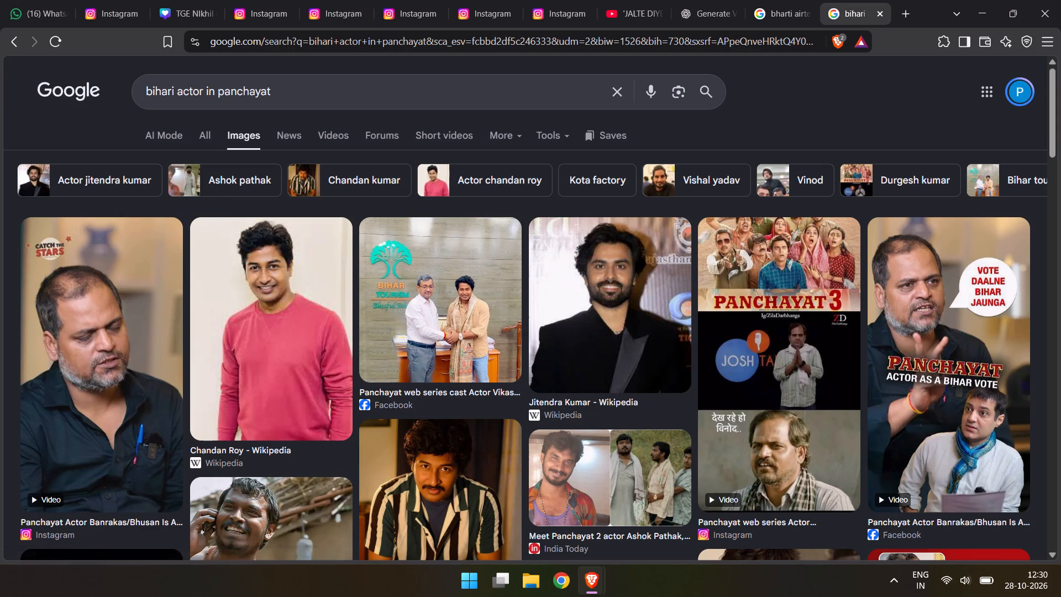
Shorten the image search query to "bihari panchayat" and run it.
click(216, 87)
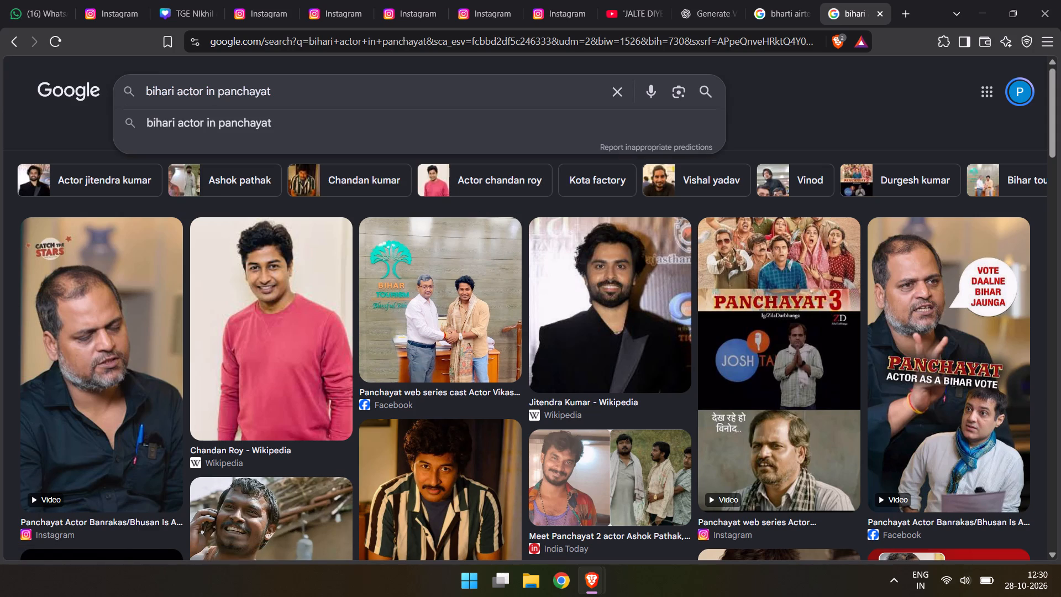
key(BackSpace)
key(BackSpace)
key(BackSpace)
key(BackSpace)
key(BackSpace)
key(BackSpace)
key(BackSpace)
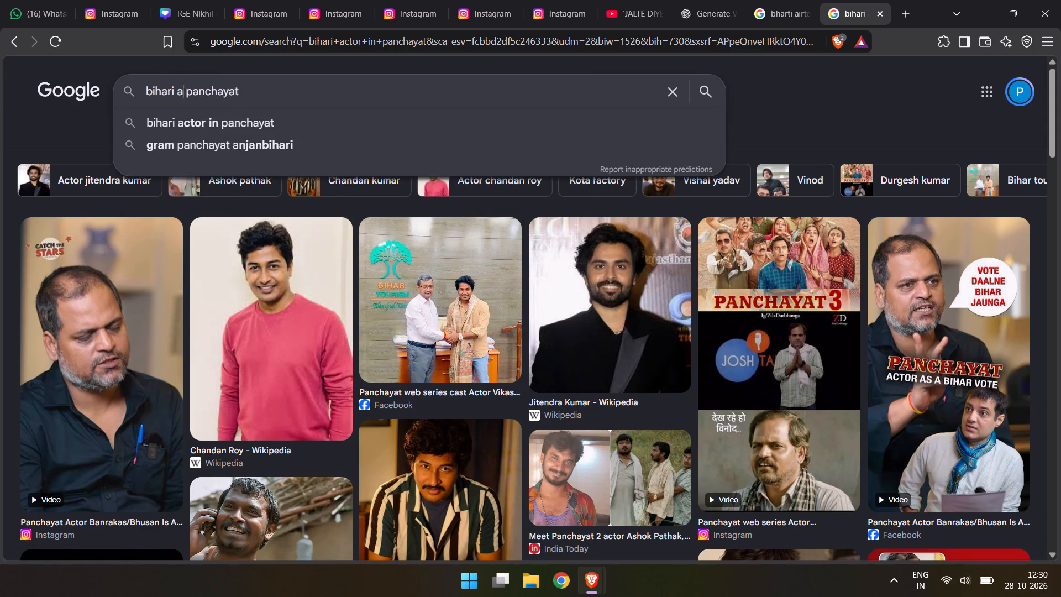
key(BackSpace)
key(Return)
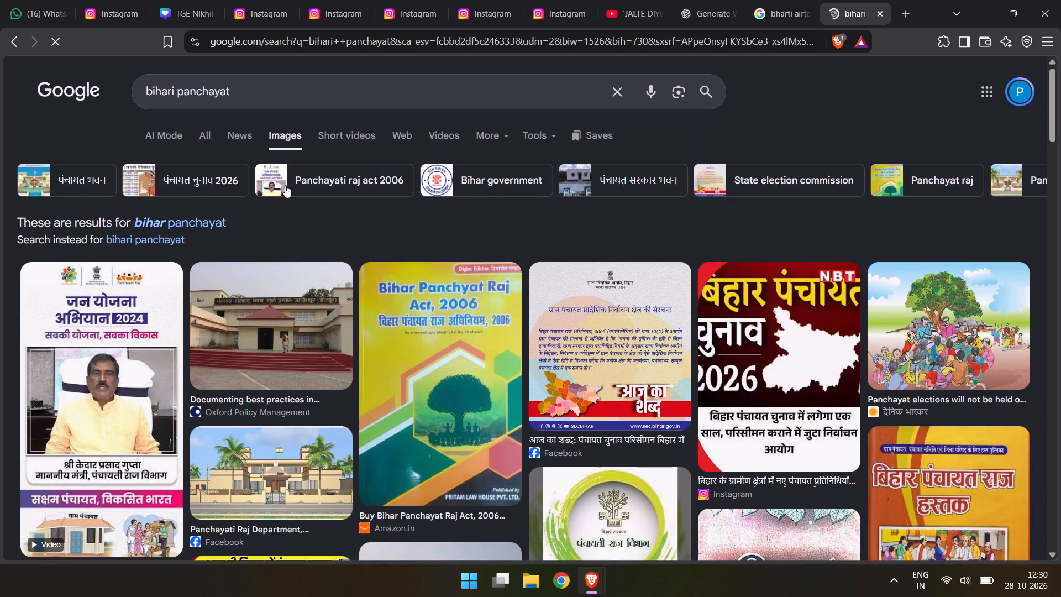
Change the image search query to "bihari in panchayat web series" and run it.
click(174, 87)
key(space)
text(in)
key(space)
key(Right)
key(Right)
key(Right)
key(Right)
key(Right)
key(Right)
key(Right)
key(Right)
key(Right)
key(Right)
key(Right)
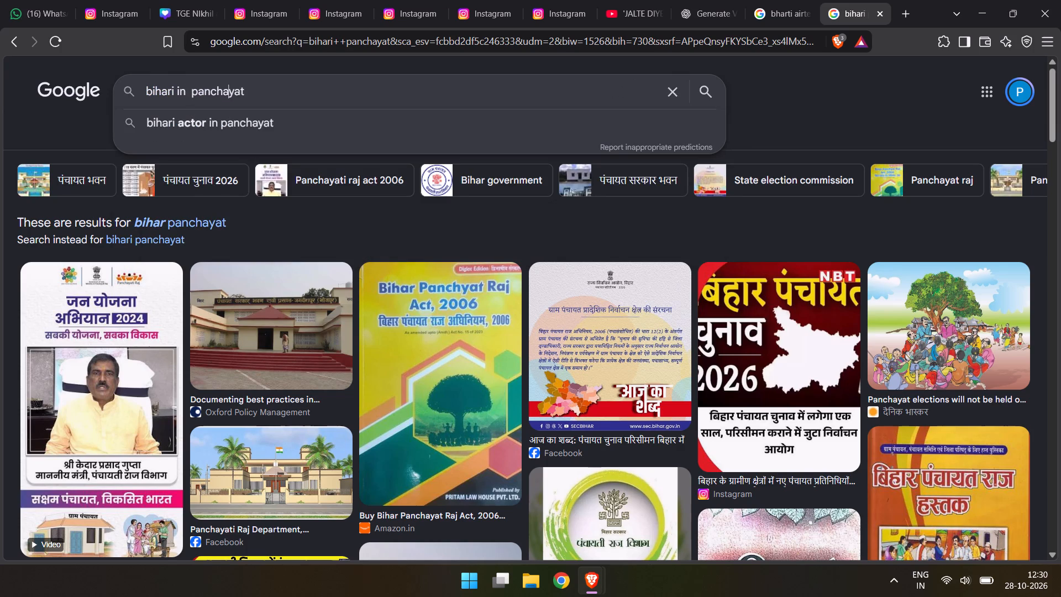
key(space)
text(webs er)
key(BackSpace)
key(BackSpace)
key(BackSpace)
key(BackSpace)
key(space)
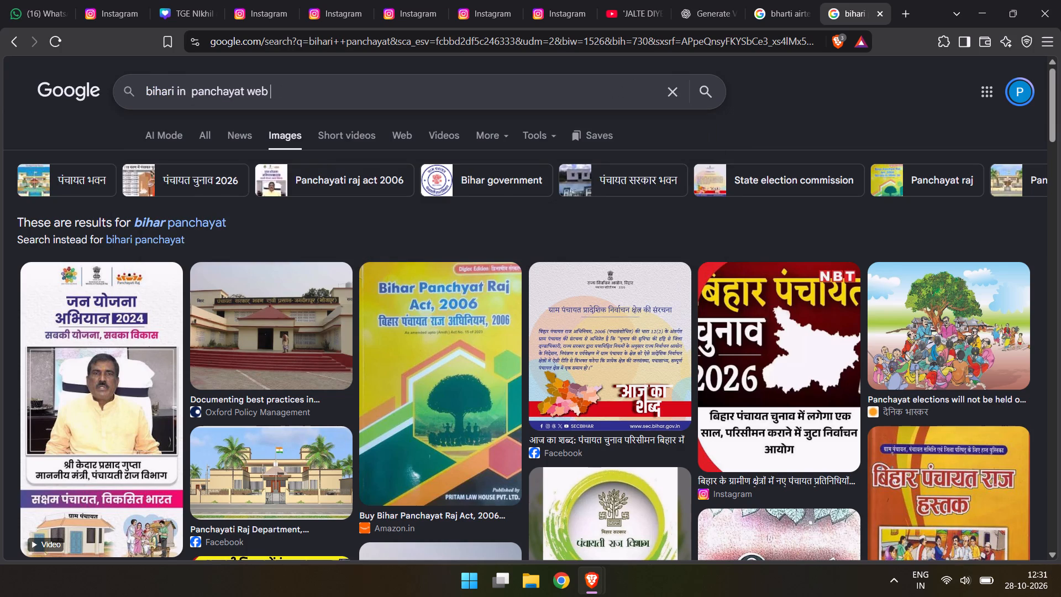
text(series)
key(space)
key(Return)
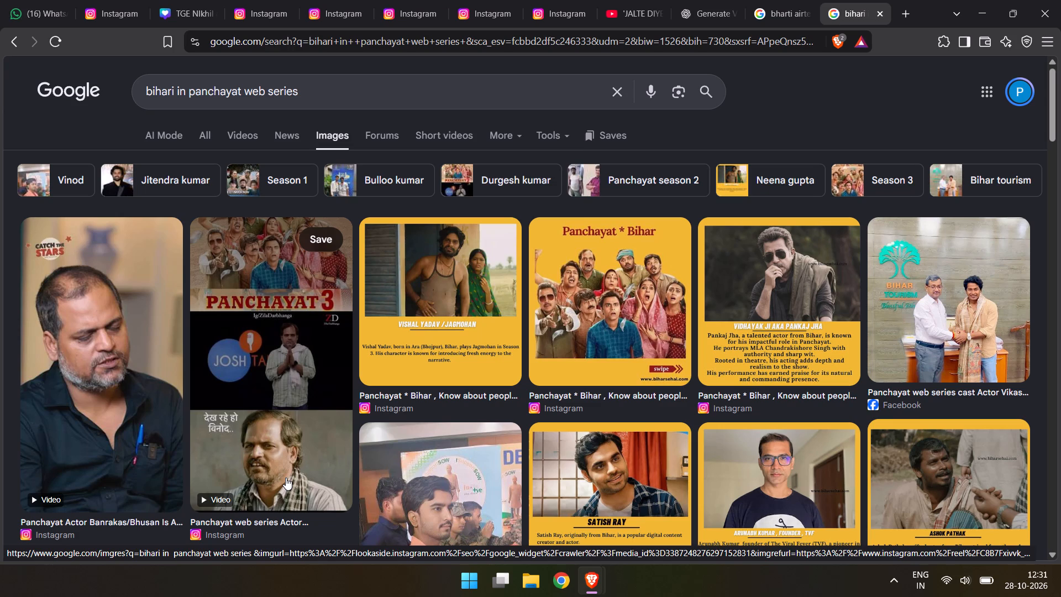
Look through the Panchayat web series image results for a suitable actor picture and open one.
scroll(283, 472, down, 1)
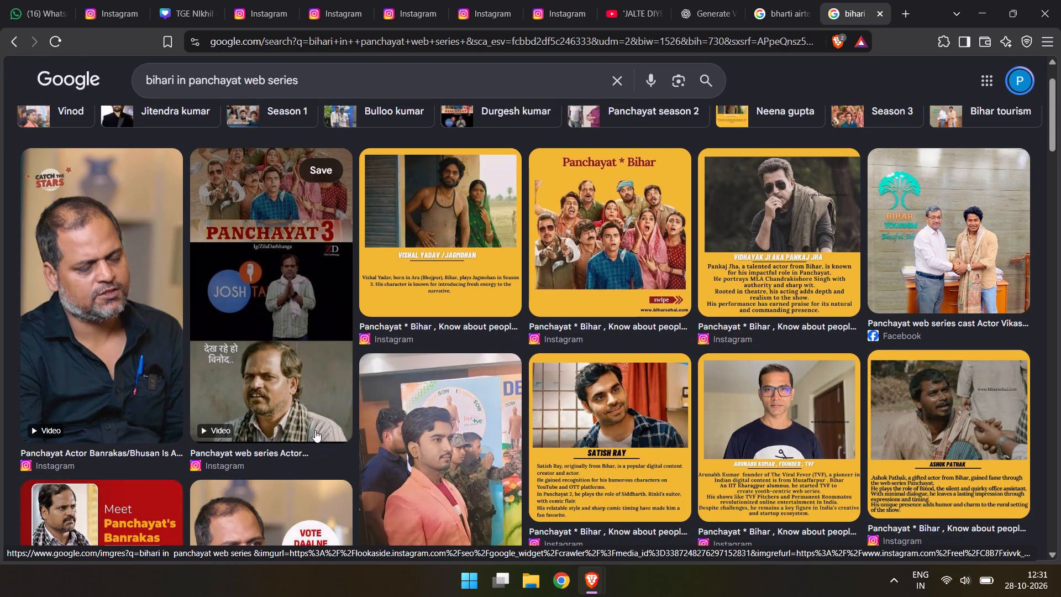
scroll(315, 430, down, 4)
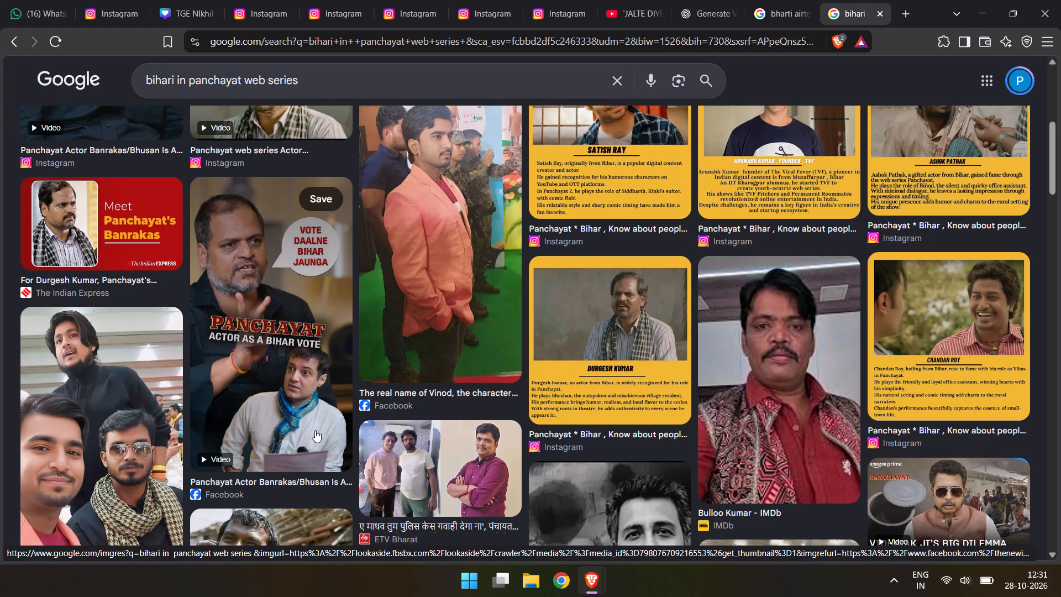
scroll(307, 421, down, 2)
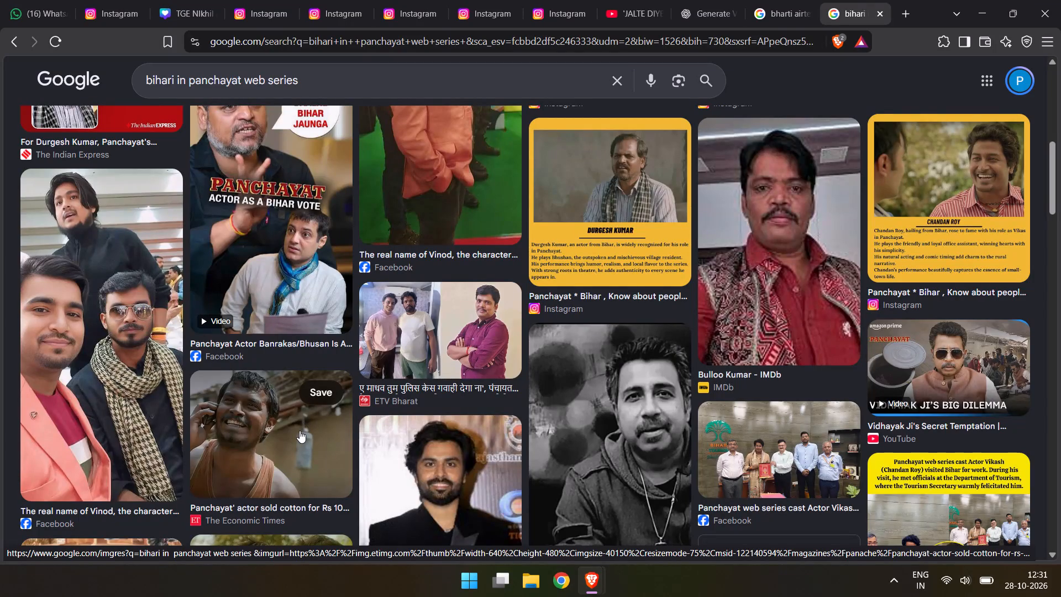
scroll(299, 430, down, 6)
scroll(296, 431, up, 9)
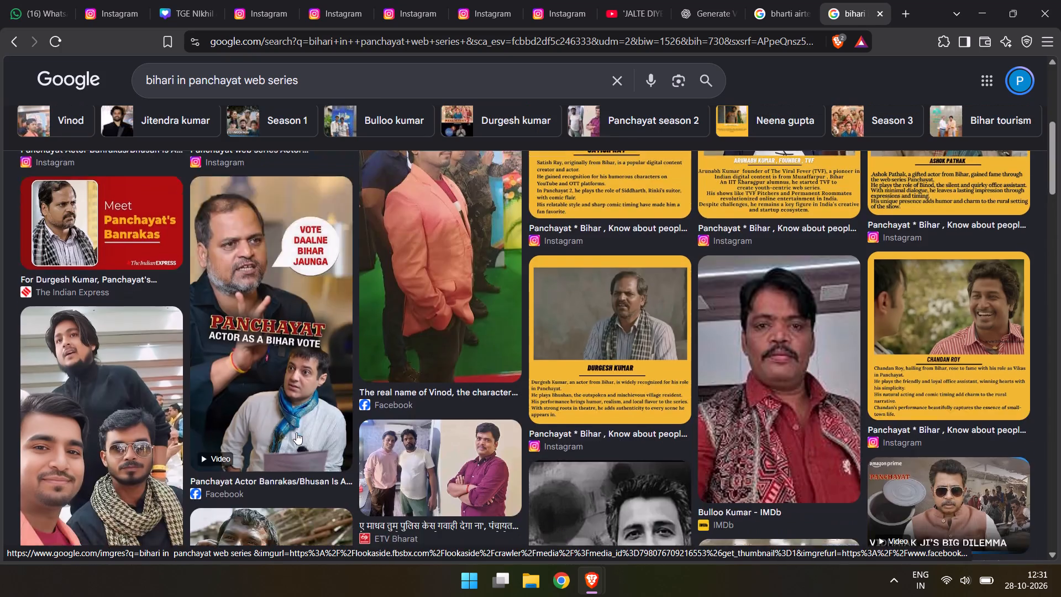
scroll(296, 432, up, 5)
click(254, 458)
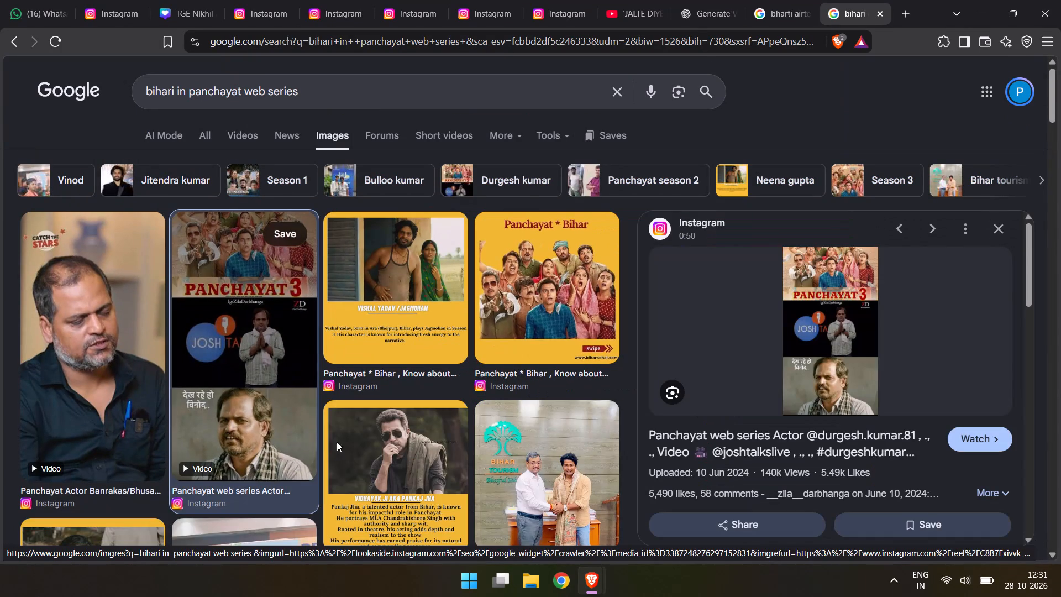
Replace the image search query with "dekh rha h binod" and run it.
click(621, 98)
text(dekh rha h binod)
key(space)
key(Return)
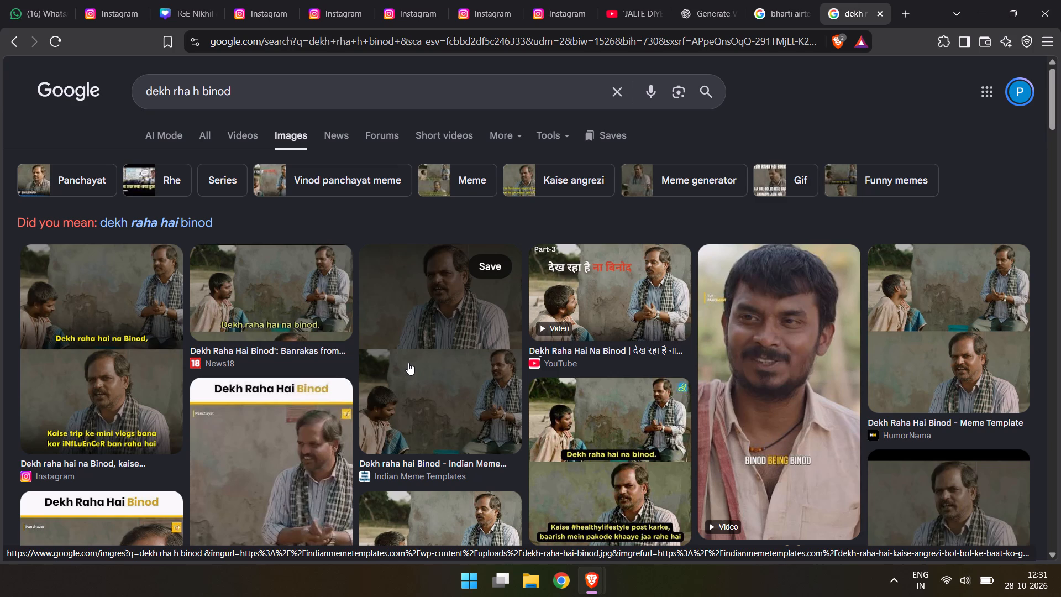
Open the Instagram "Dekh raha hai na Binod" meme result and examine its preview and related images.
click(148, 291)
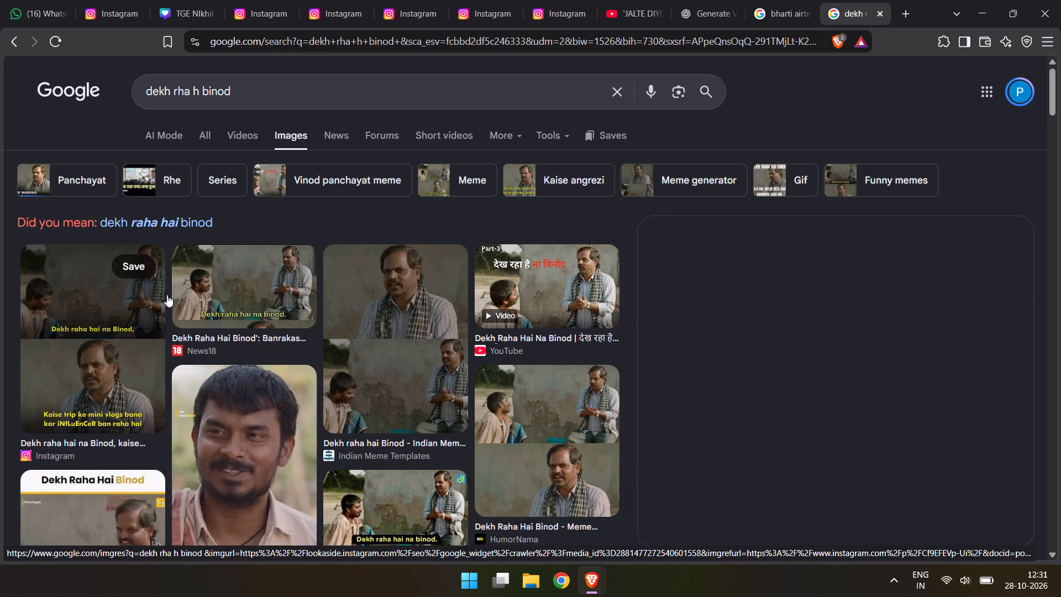
scroll(840, 352, down, 2)
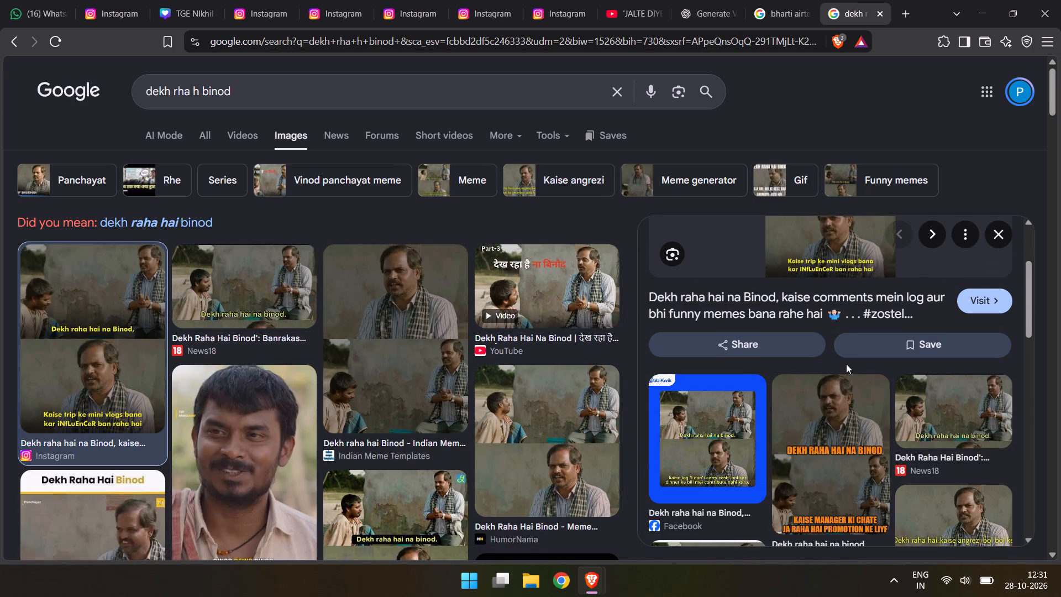
scroll(846, 364, up, 2)
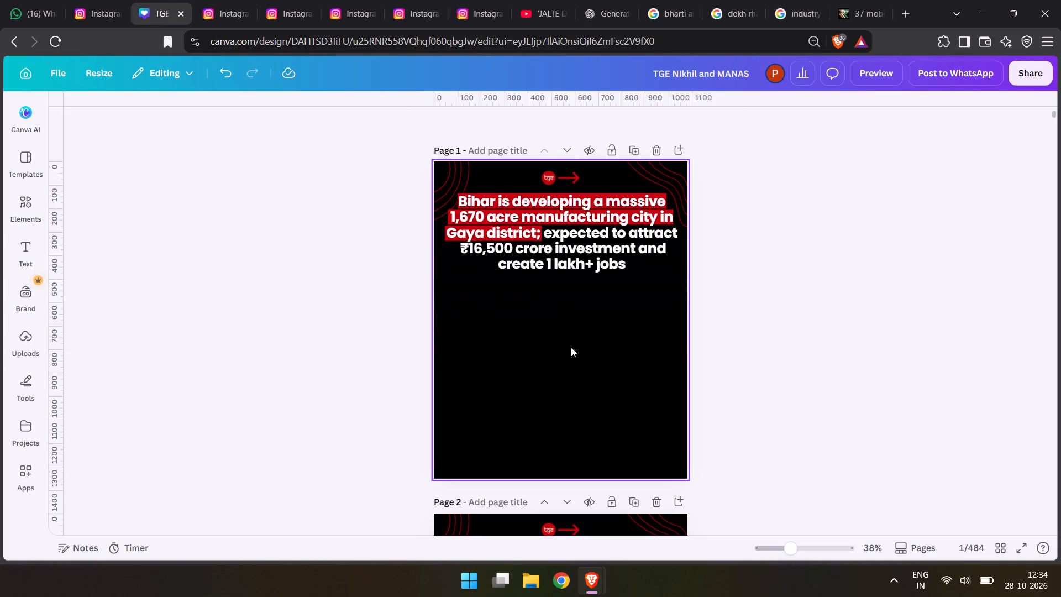
Enlarge the factory assembly-line photo to cover page 1's lower part past both side edges, and send it behind the headline.
drag(577, 326, 538, 326)
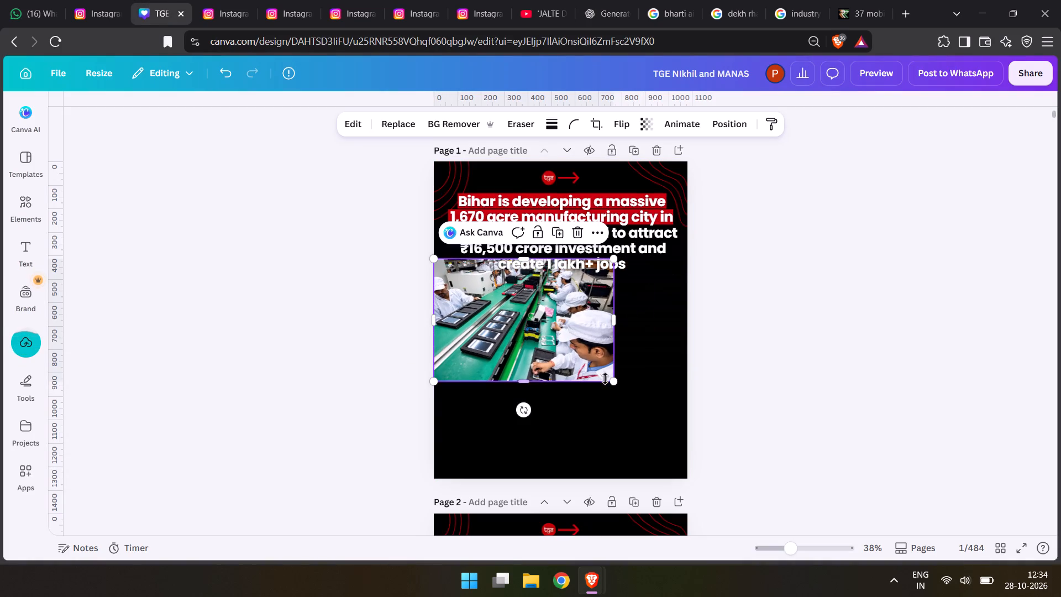
drag(617, 384, 764, 506)
drag(646, 398, 593, 390)
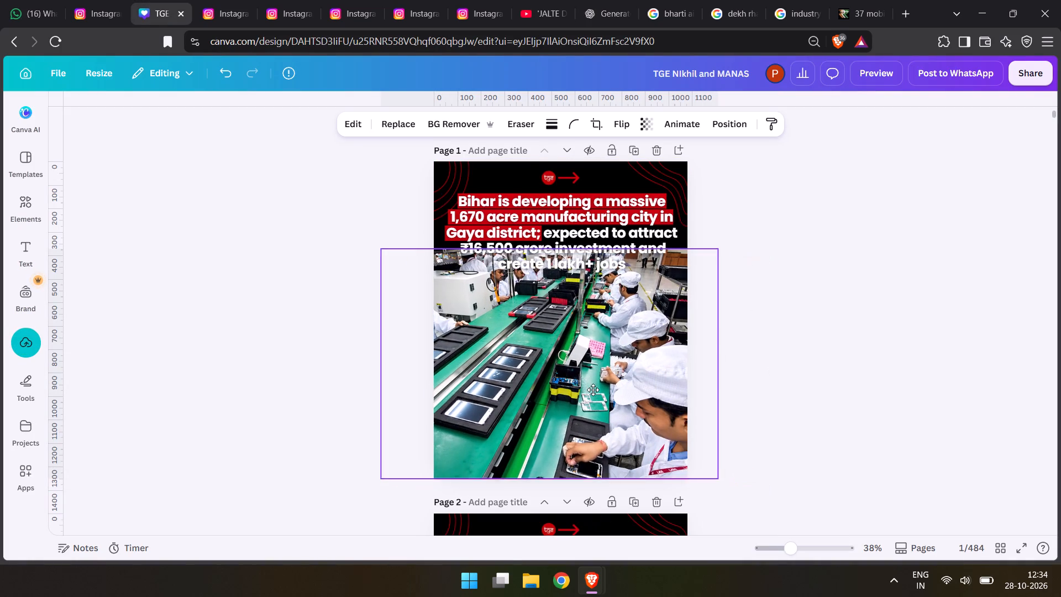
drag(593, 390, 595, 395)
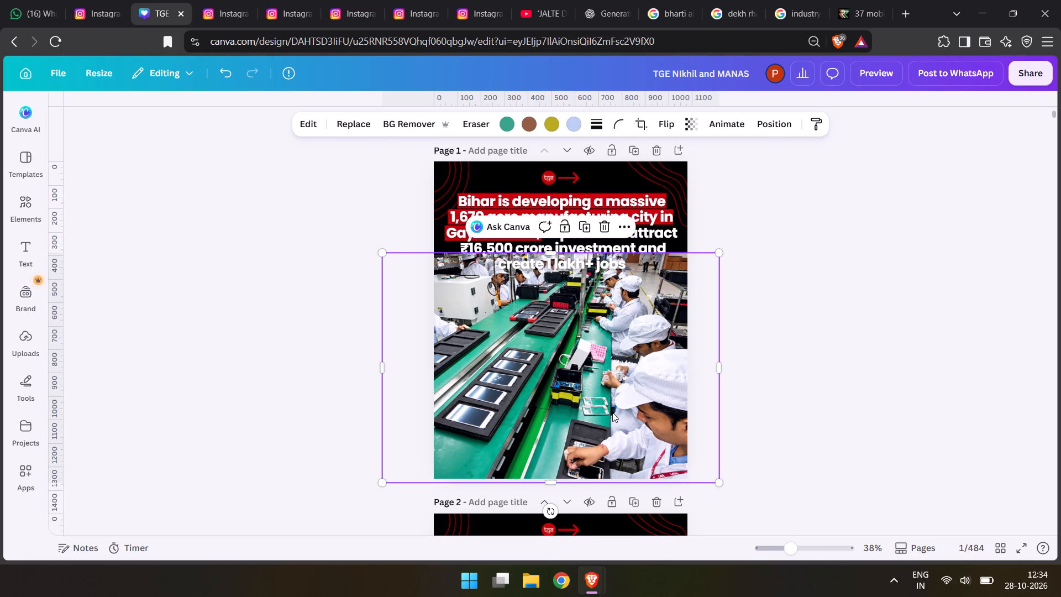
key(ctrl+bracketleft)
double_click(862, 384)
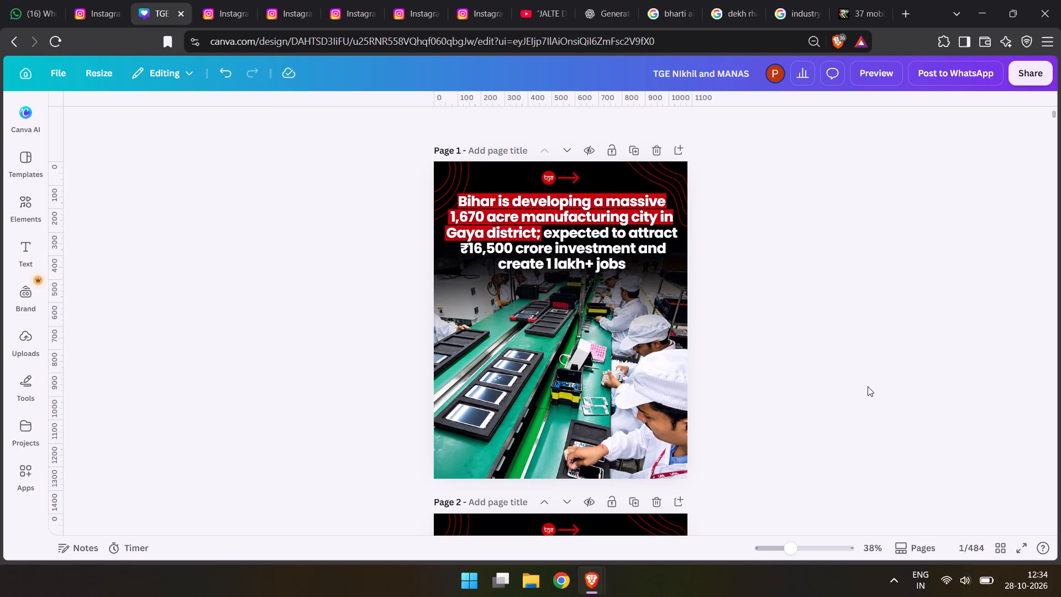
Search Canva's elements for "bihar map" and look through the photo results.
click(23, 204)
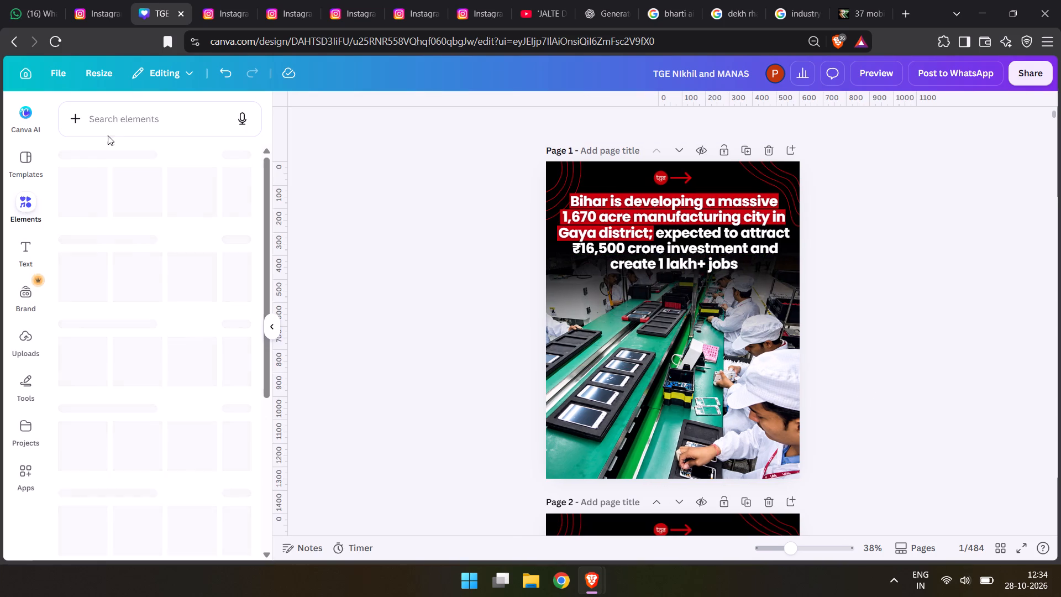
click(108, 134)
text(bi)
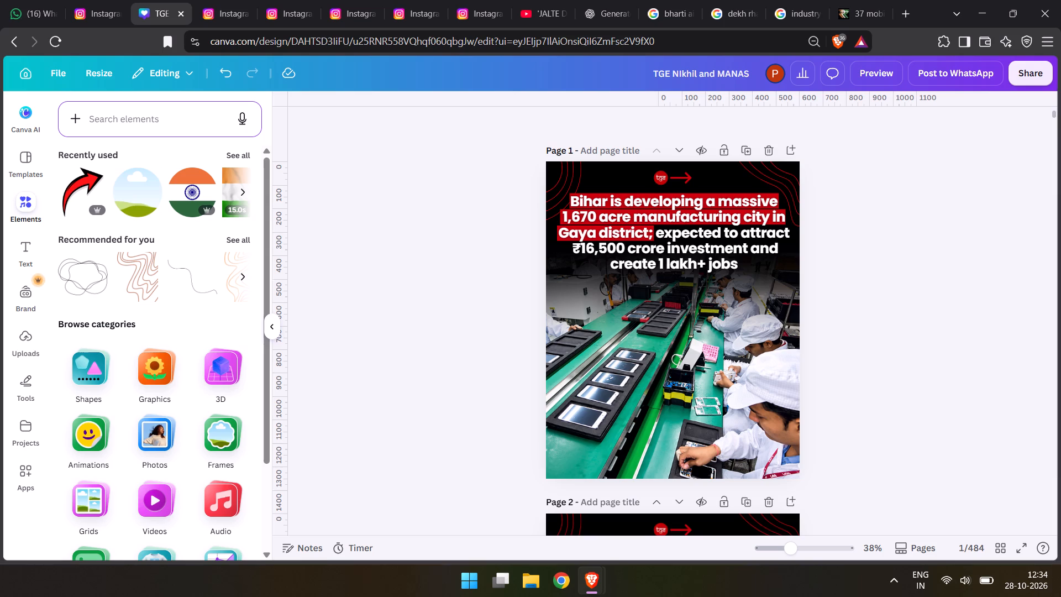
click(116, 118)
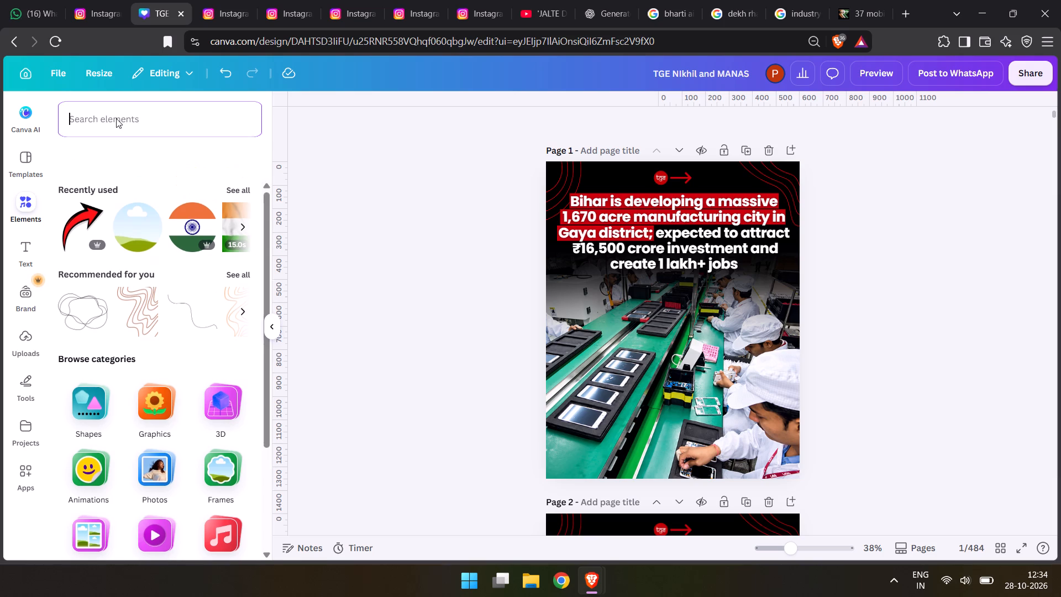
text(bihar map)
key(space)
key(Return)
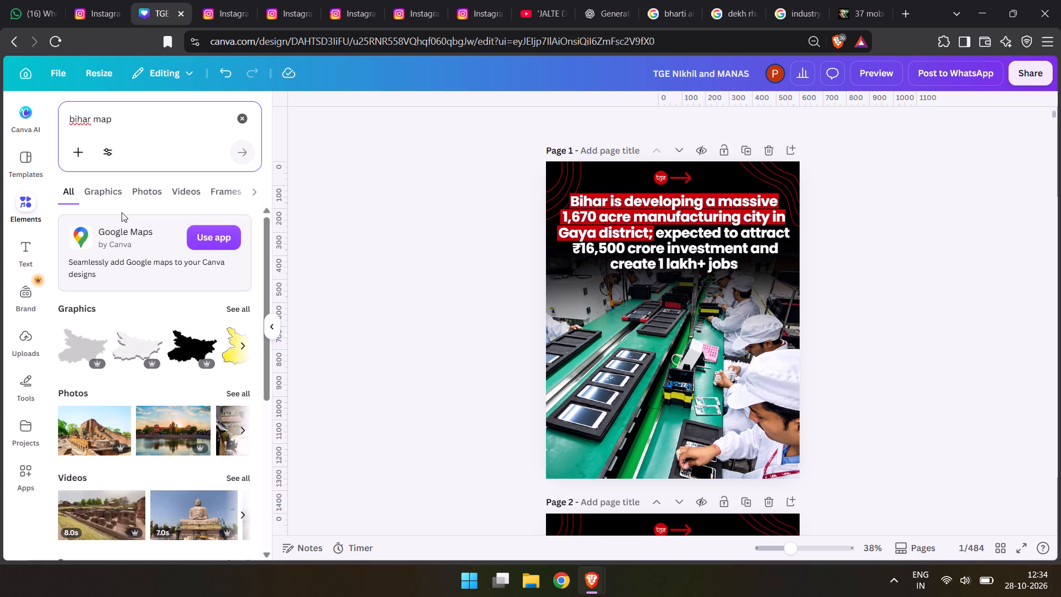
click(153, 189)
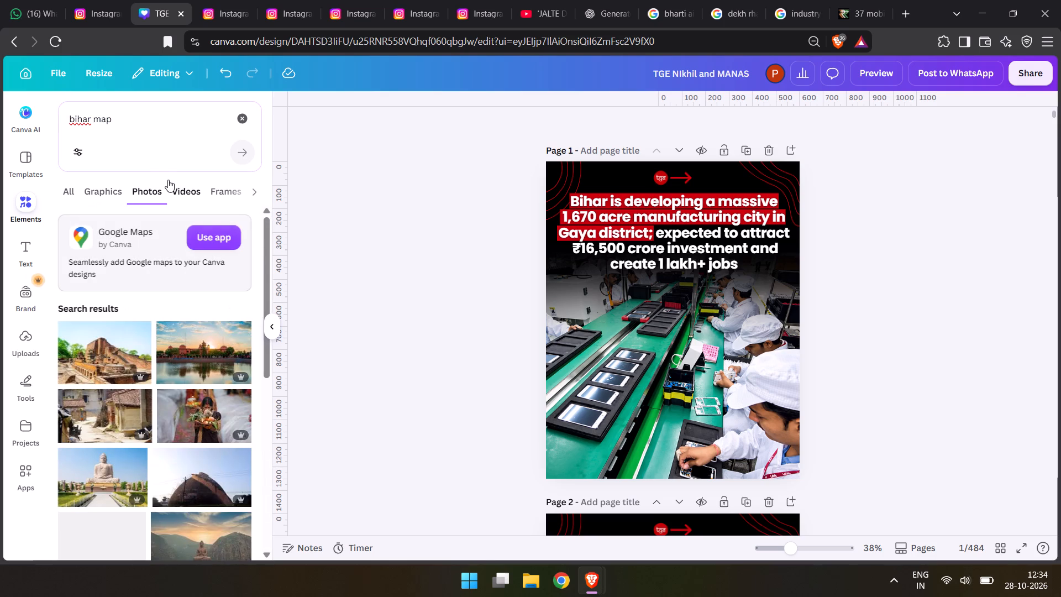
scroll(158, 253, down, 2)
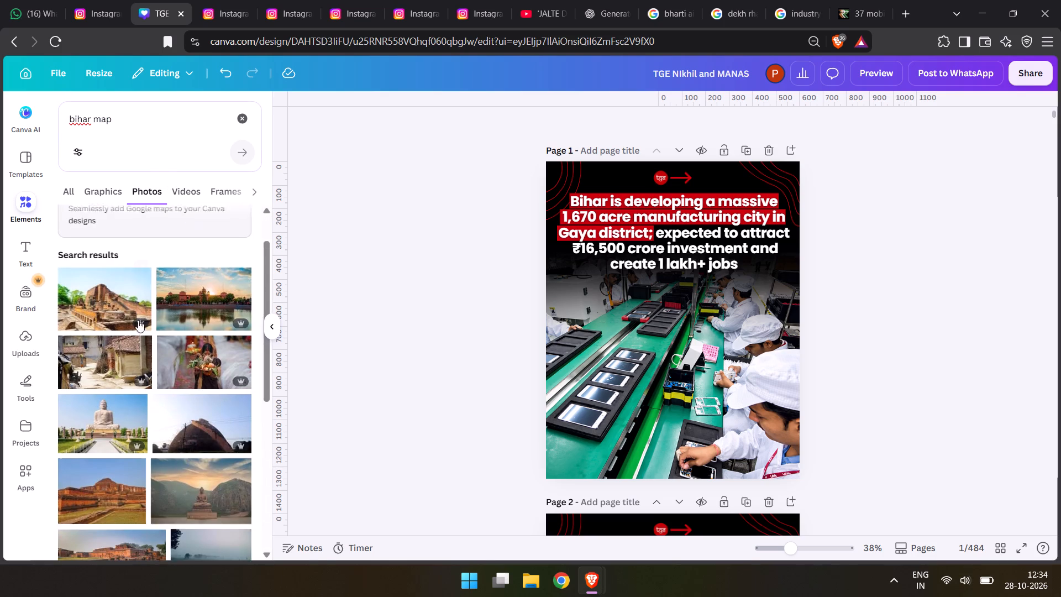
scroll(138, 323, down, 3)
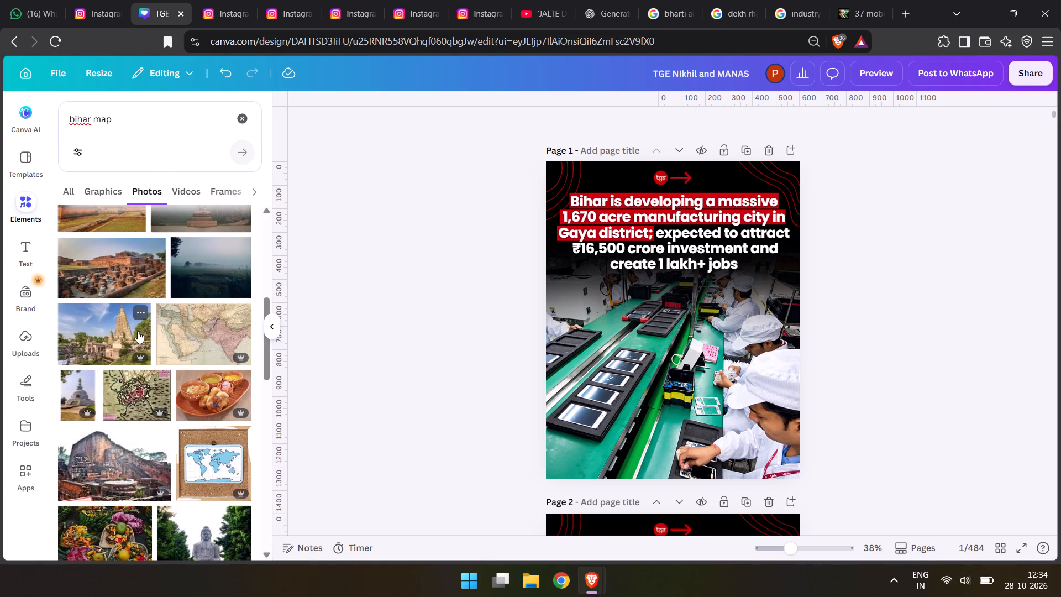
scroll(135, 333, down, 3)
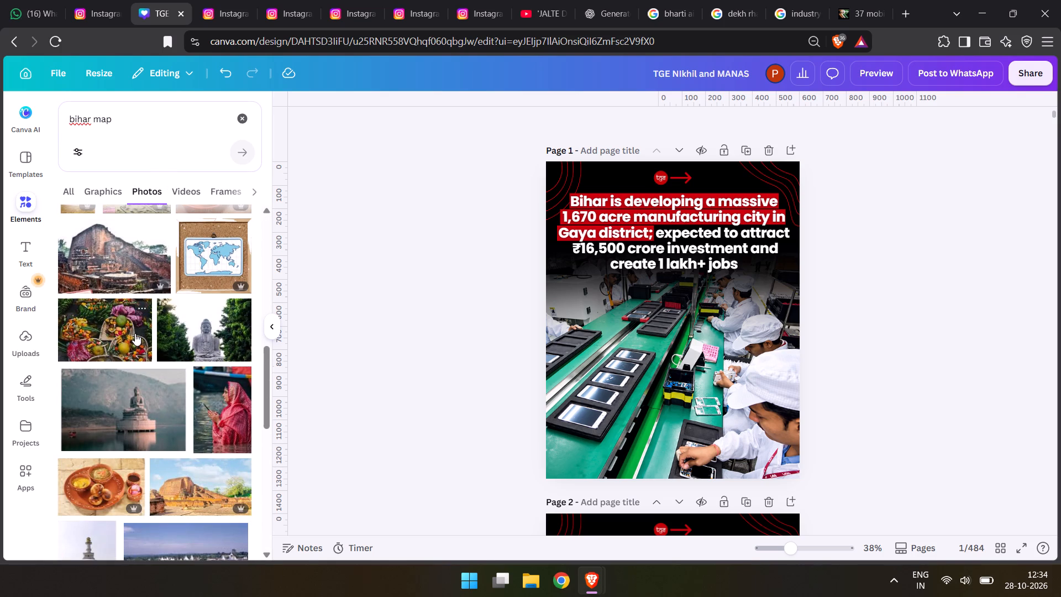
scroll(133, 338, down, 4)
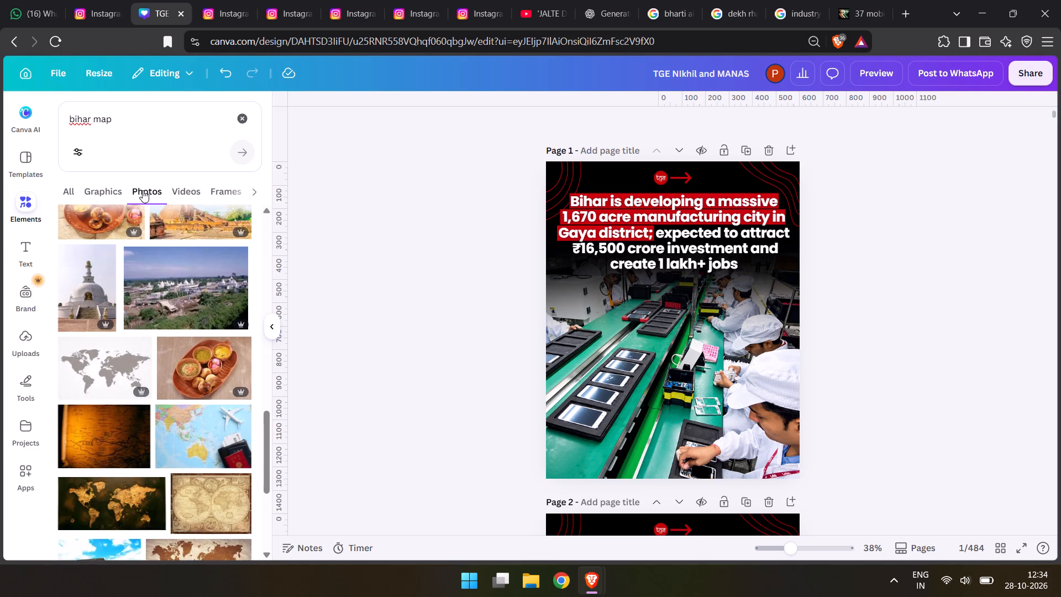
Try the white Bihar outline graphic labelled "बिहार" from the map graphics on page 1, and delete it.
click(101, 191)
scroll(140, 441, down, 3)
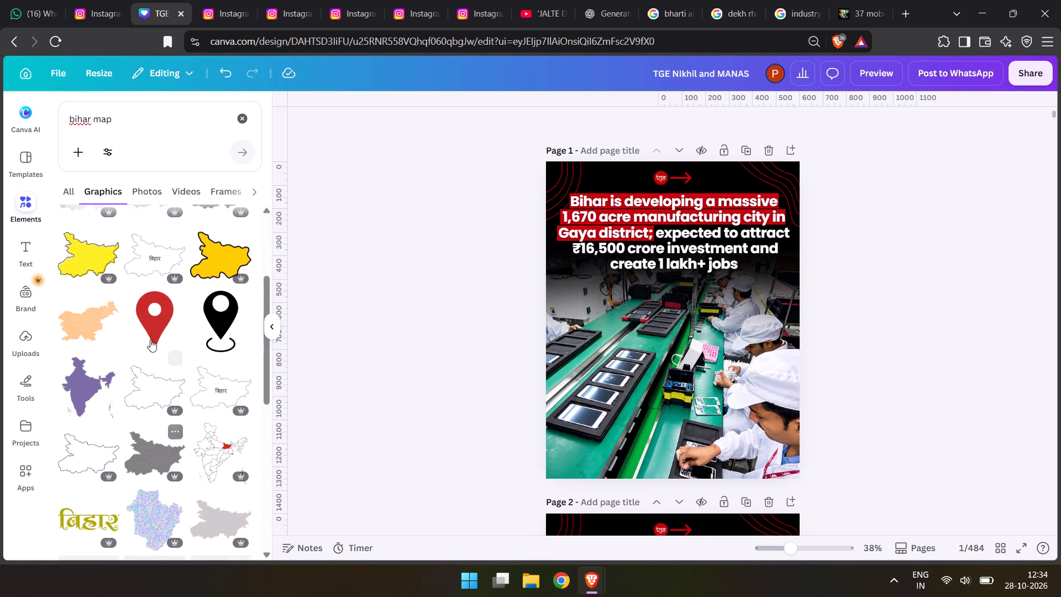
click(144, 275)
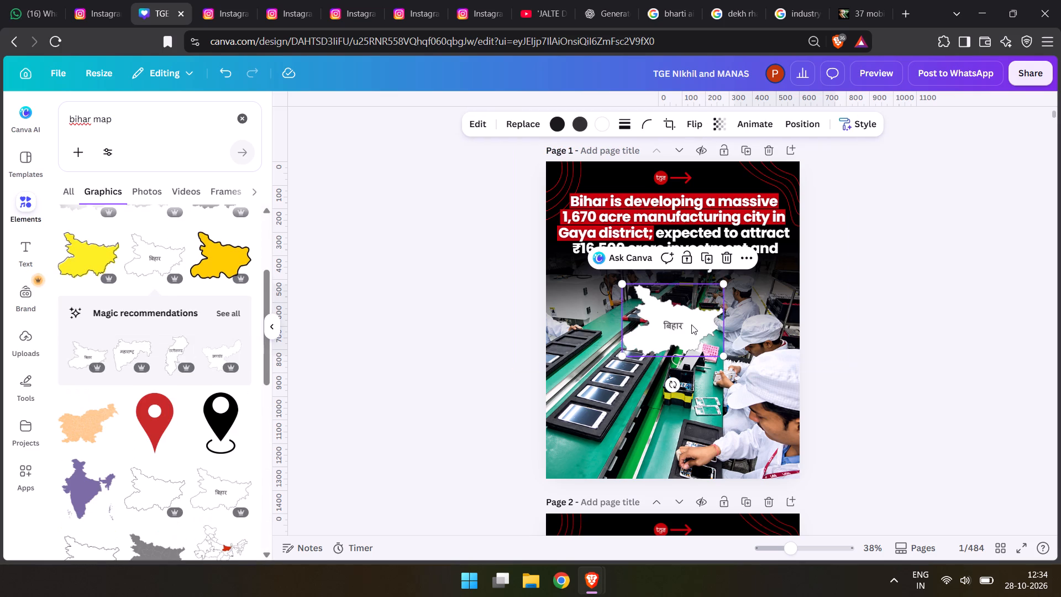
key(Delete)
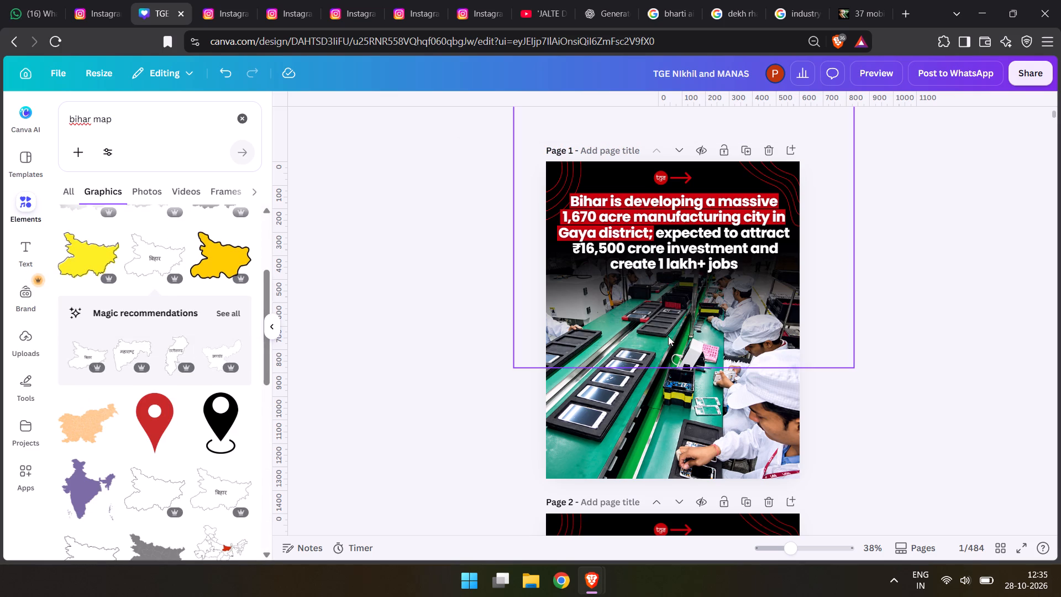
Look through the rest of the "bihar map" graphics for a suitable map of the state.
scroll(123, 359, down, 8)
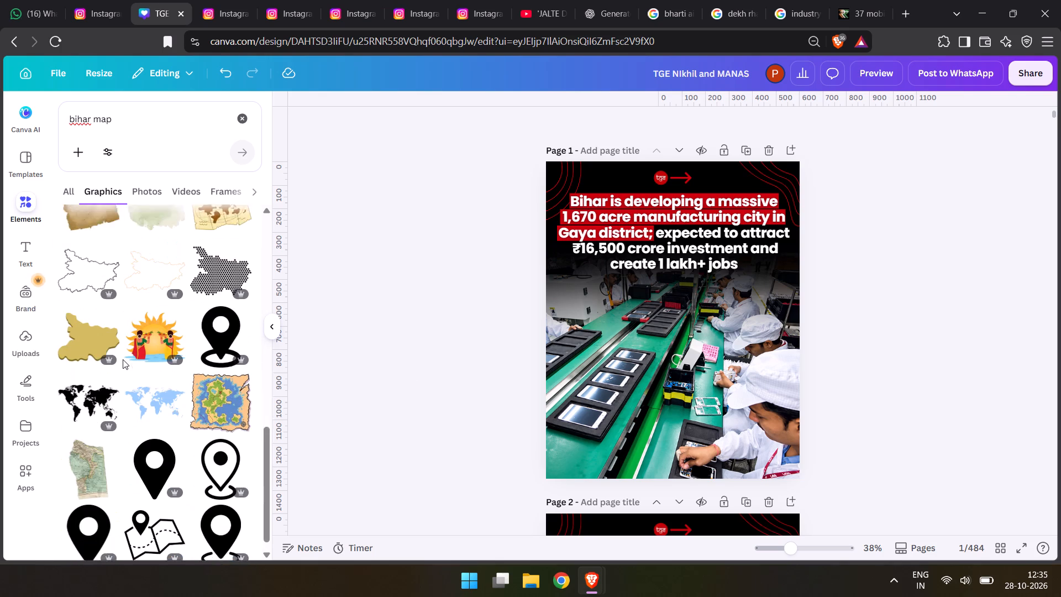
scroll(123, 359, down, 7)
scroll(121, 358, up, 1)
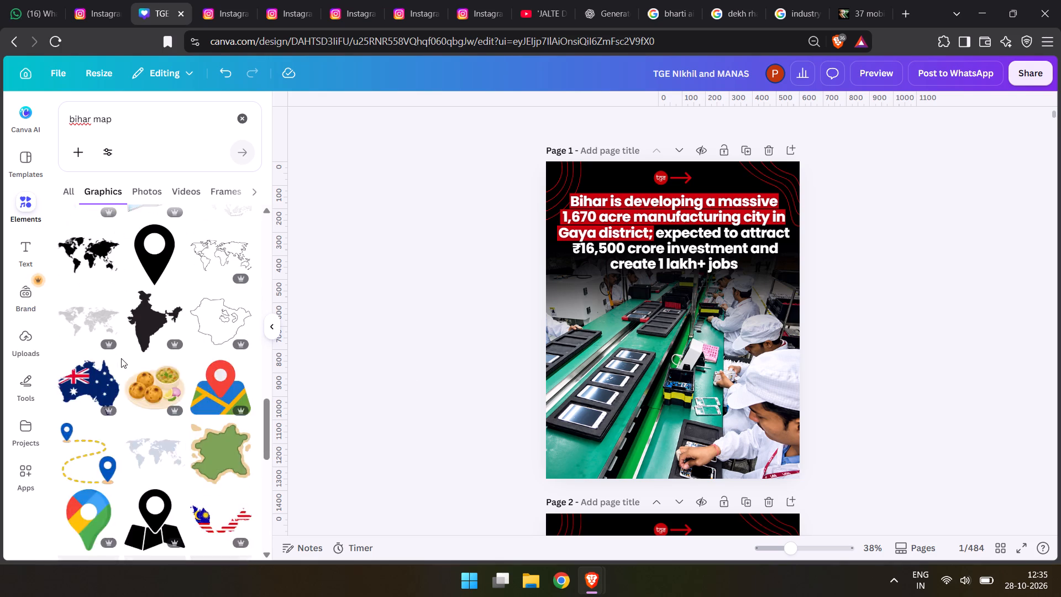
scroll(121, 358, up, 1)
scroll(121, 358, down, 11)
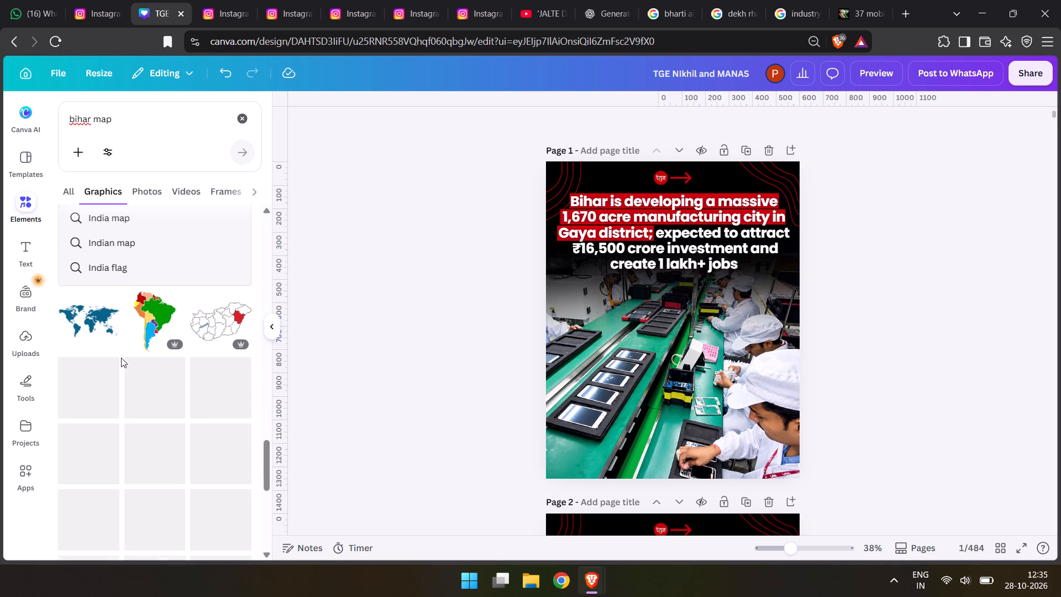
scroll(121, 358, down, 2)
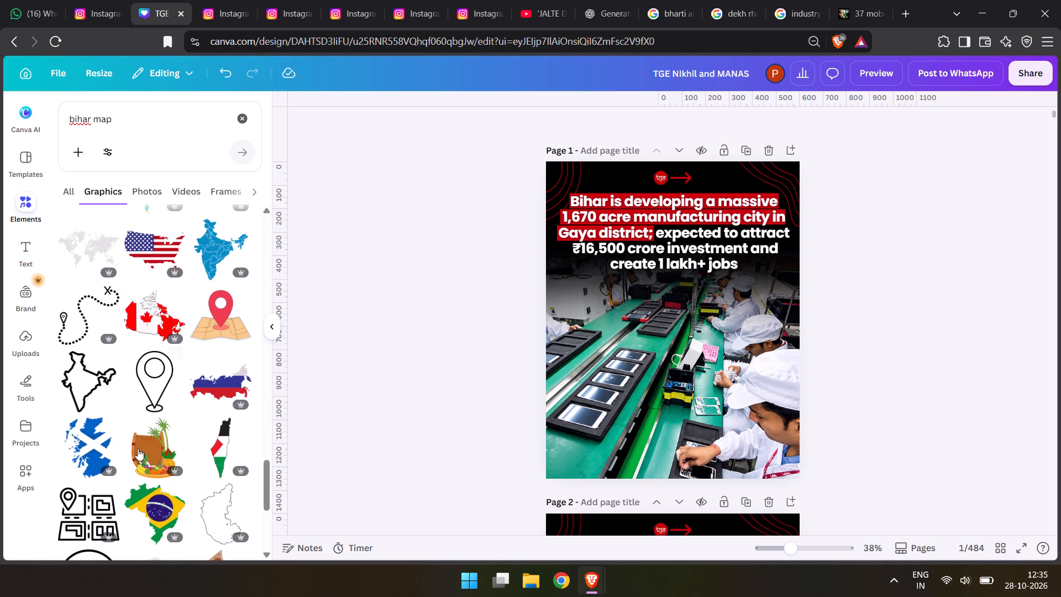
scroll(138, 449, up, 20)
scroll(138, 449, up, 13)
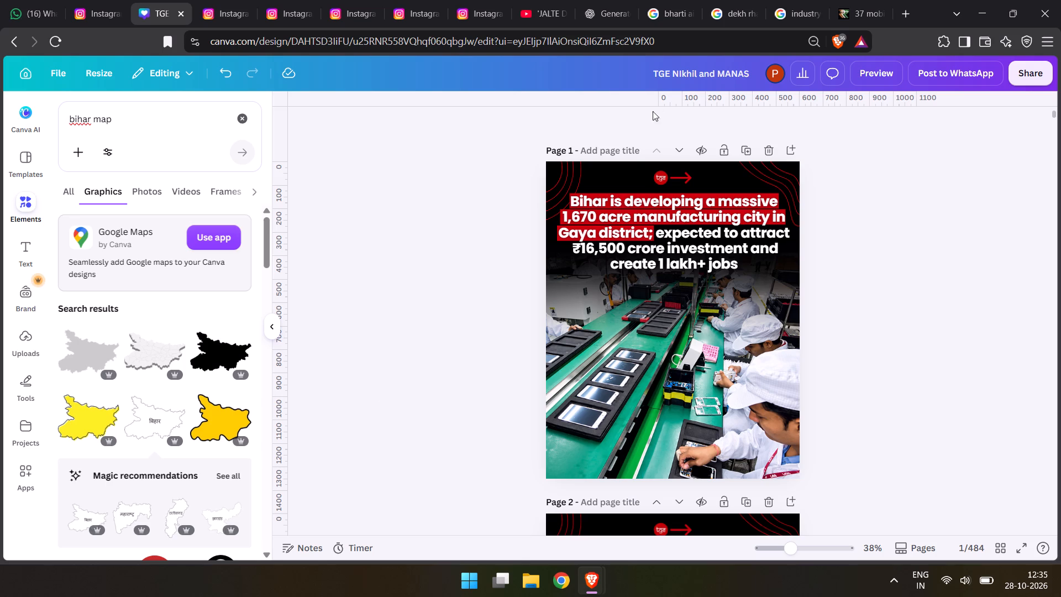
Search Google Images for "bihar cm".
click(671, 8)
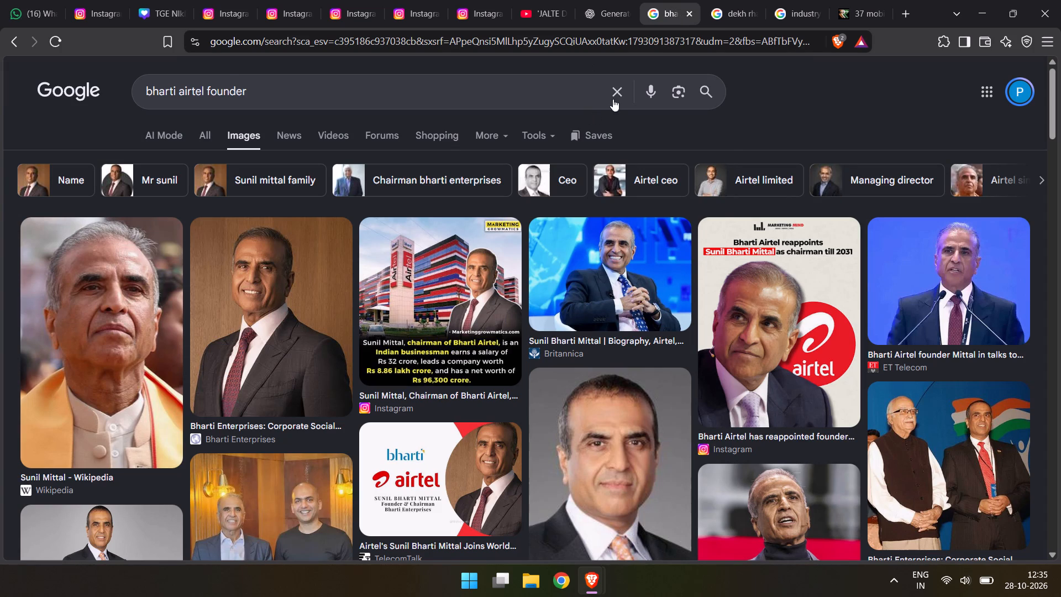
click(618, 94)
text(bu)
key(BackSpace)
text(ihar cm)
key(space)
key(Return)
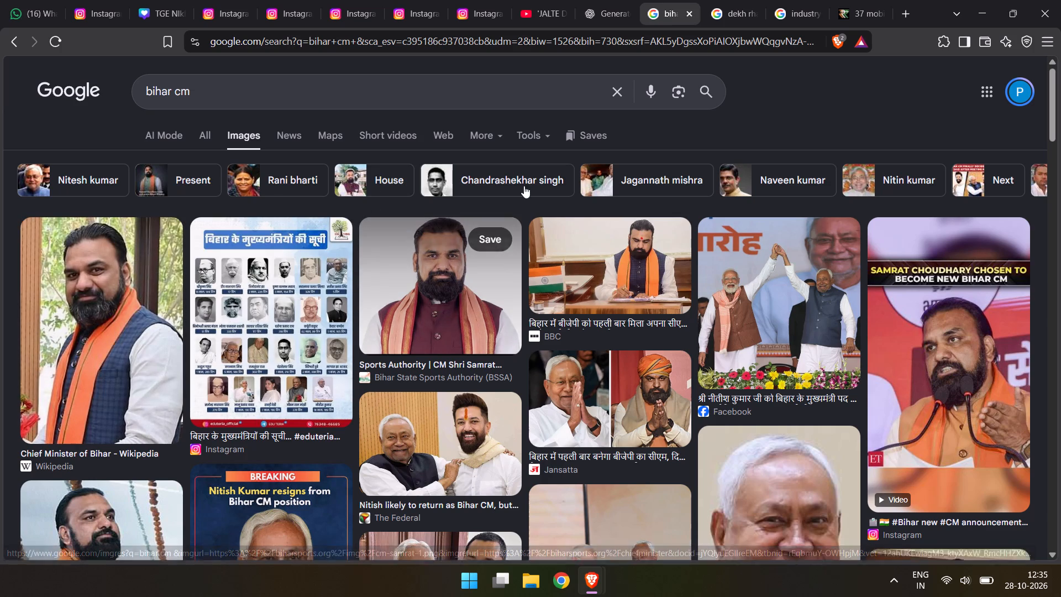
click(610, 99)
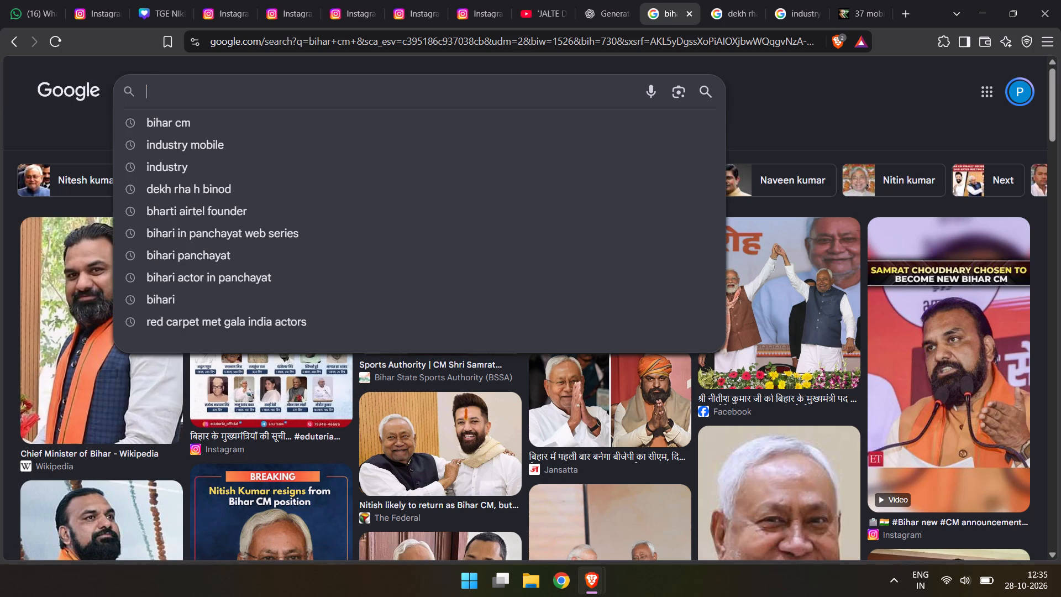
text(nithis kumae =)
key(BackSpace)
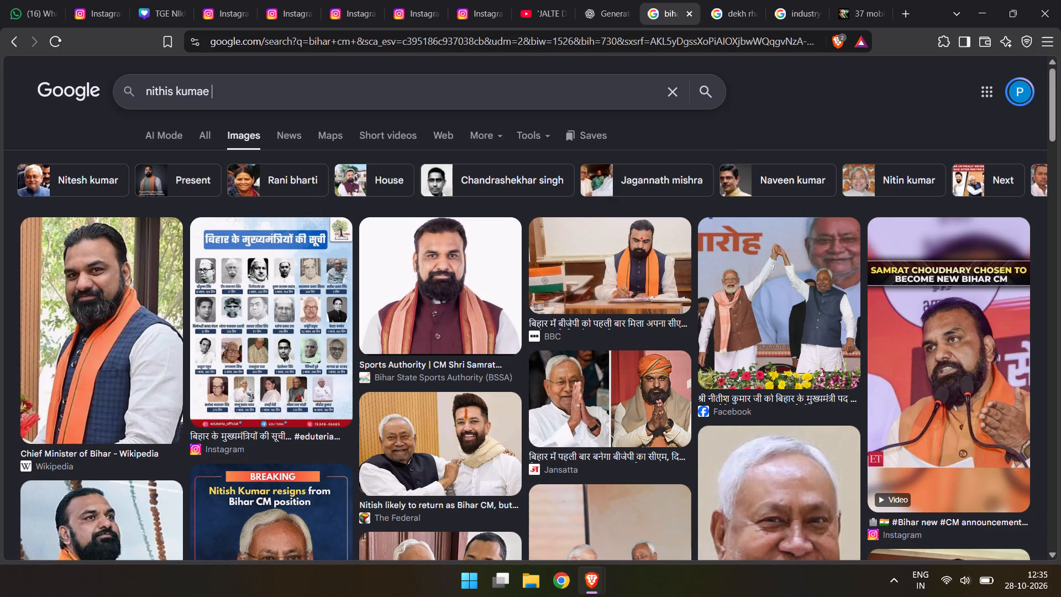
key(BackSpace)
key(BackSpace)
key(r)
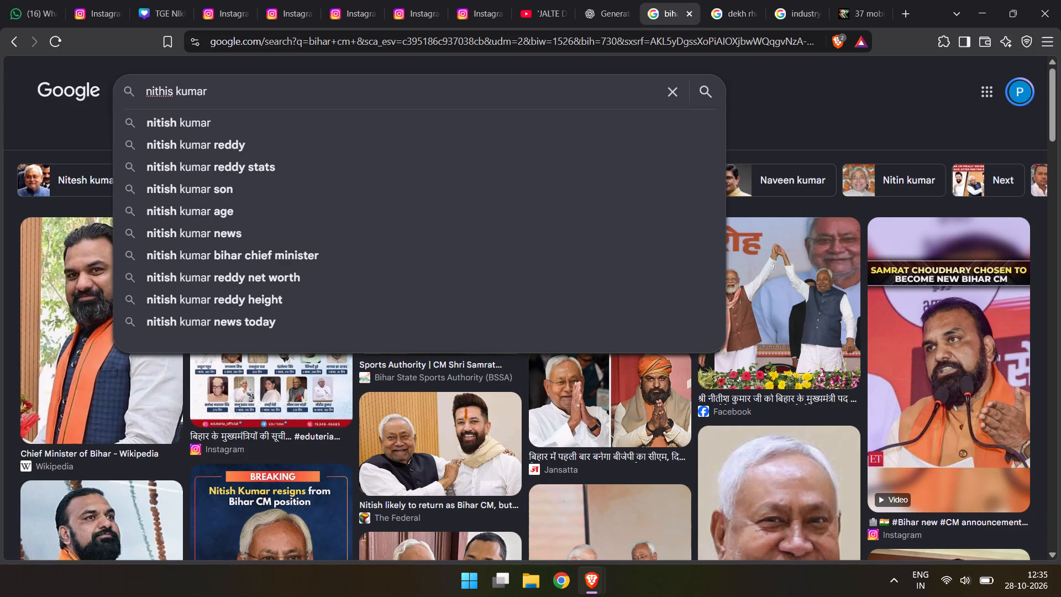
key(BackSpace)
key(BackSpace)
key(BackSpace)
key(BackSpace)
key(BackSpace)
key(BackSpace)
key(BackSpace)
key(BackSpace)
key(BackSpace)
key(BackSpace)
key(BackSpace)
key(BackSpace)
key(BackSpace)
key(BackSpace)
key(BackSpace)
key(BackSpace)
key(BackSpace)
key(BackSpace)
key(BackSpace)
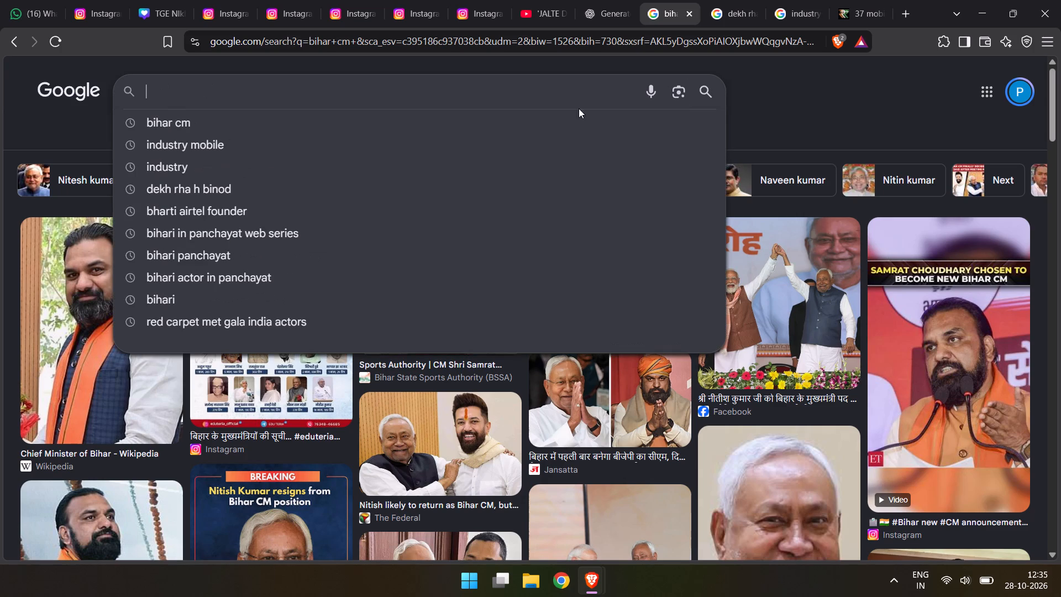
Preview the Wikipedia "Chief Minister of Bihar" picture and look through its related images.
double_click(114, 384)
scroll(910, 366, down, 3)
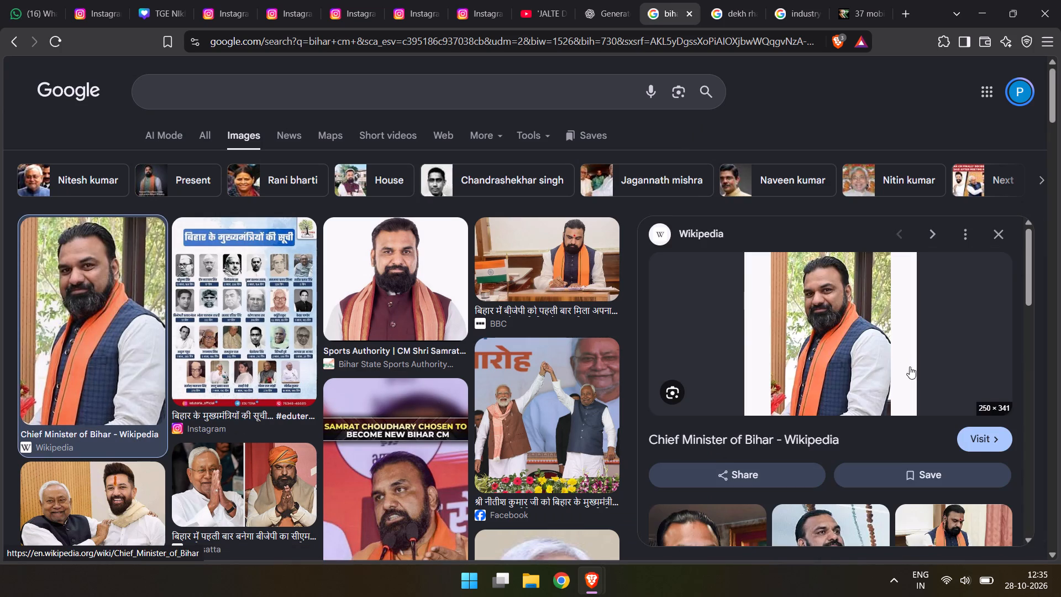
scroll(910, 366, down, 1)
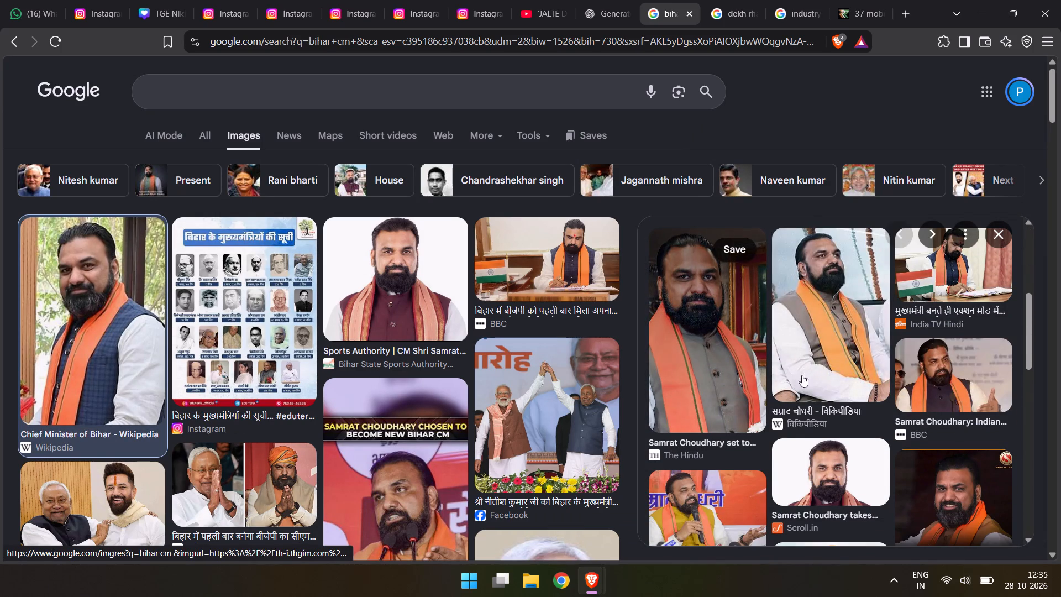
scroll(822, 377, down, 1)
Search Google Images for "nitish kumar" and preview The Times of India picture of him with both arms raised.
click(427, 92)
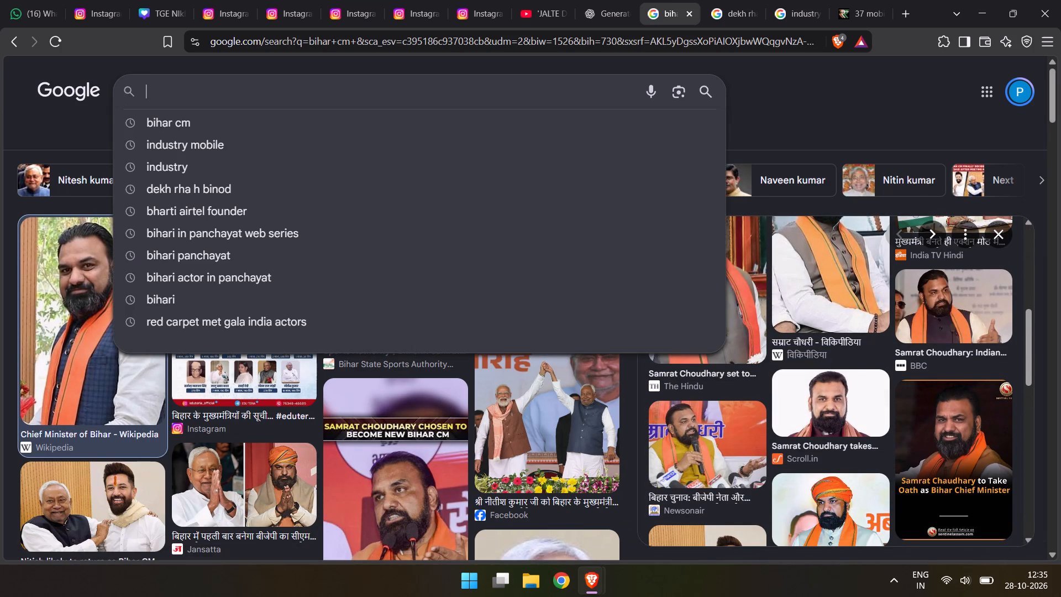
text(nith)
key(BackSpace)
text(ish kumar)
key(space)
key(Return)
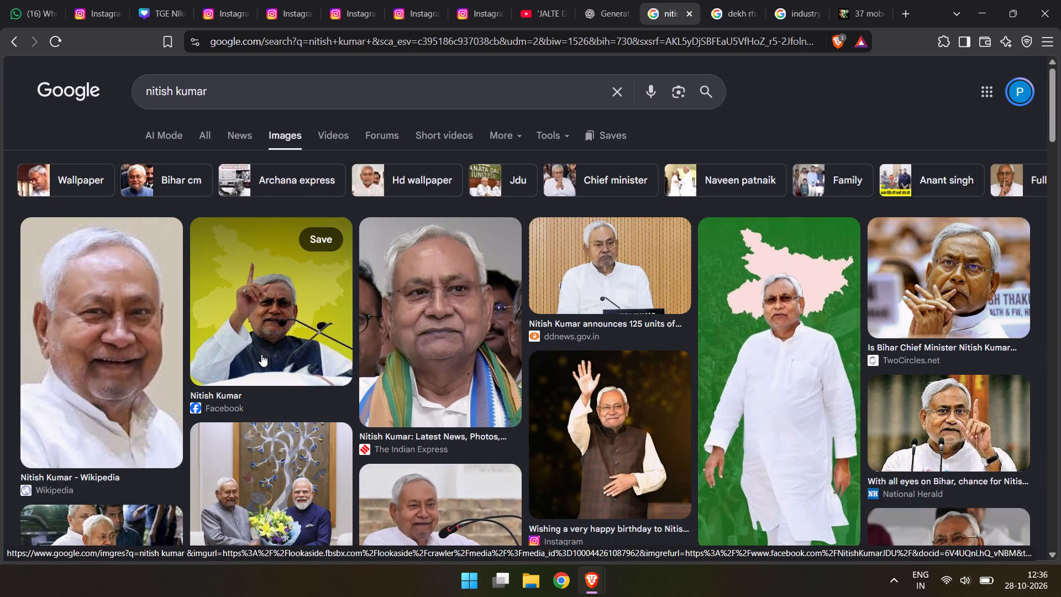
scroll(261, 354, down, 2)
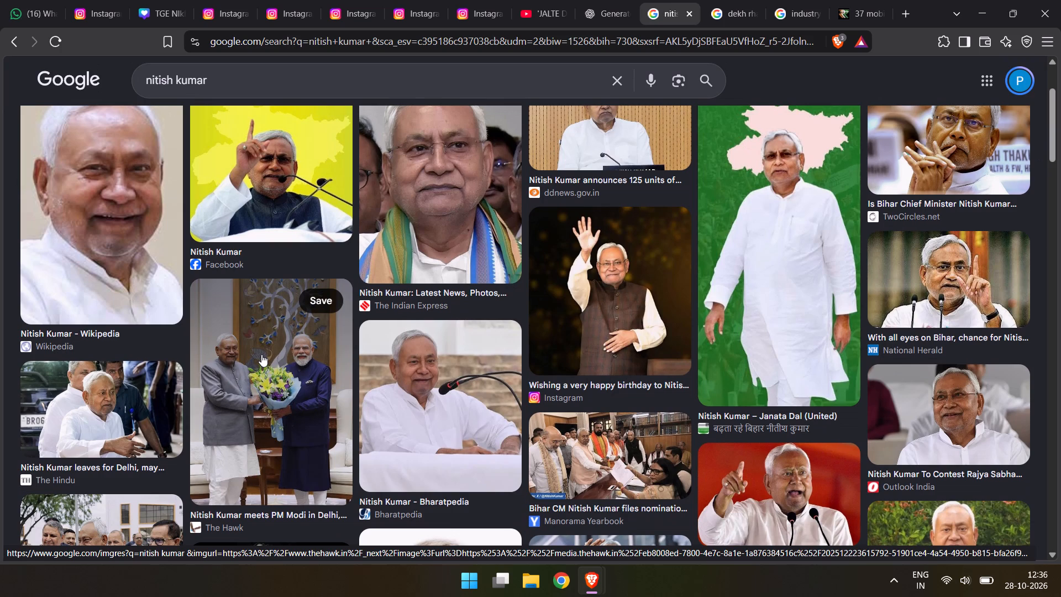
scroll(261, 354, down, 2)
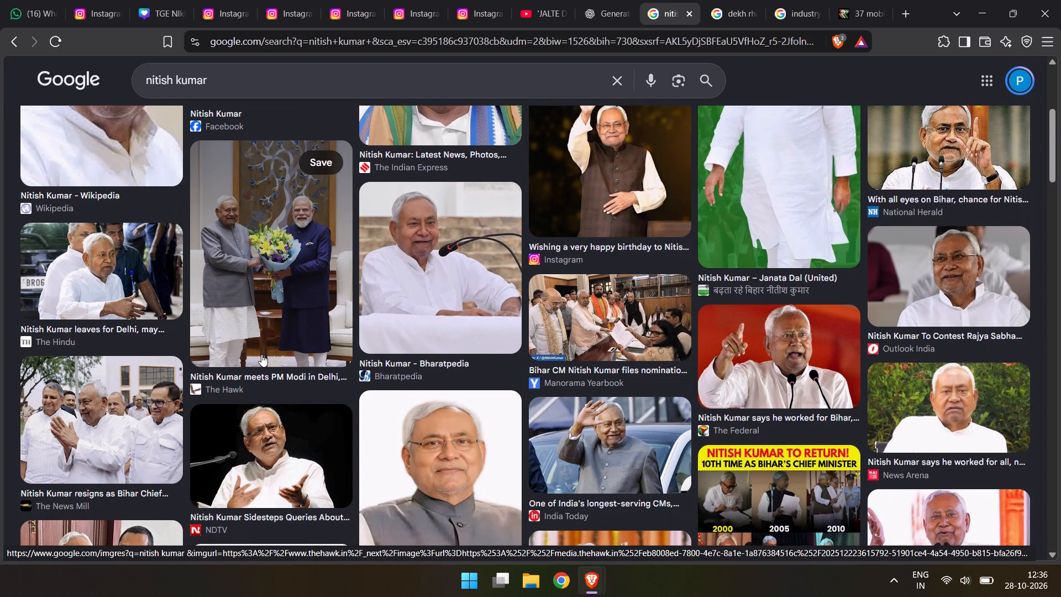
scroll(261, 354, down, 3)
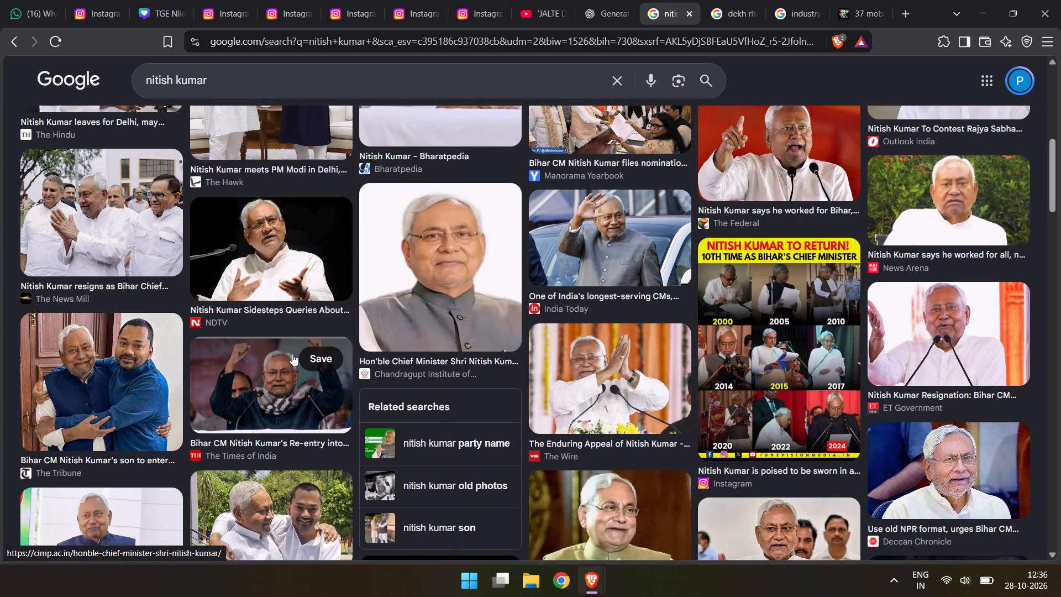
double_click(257, 382)
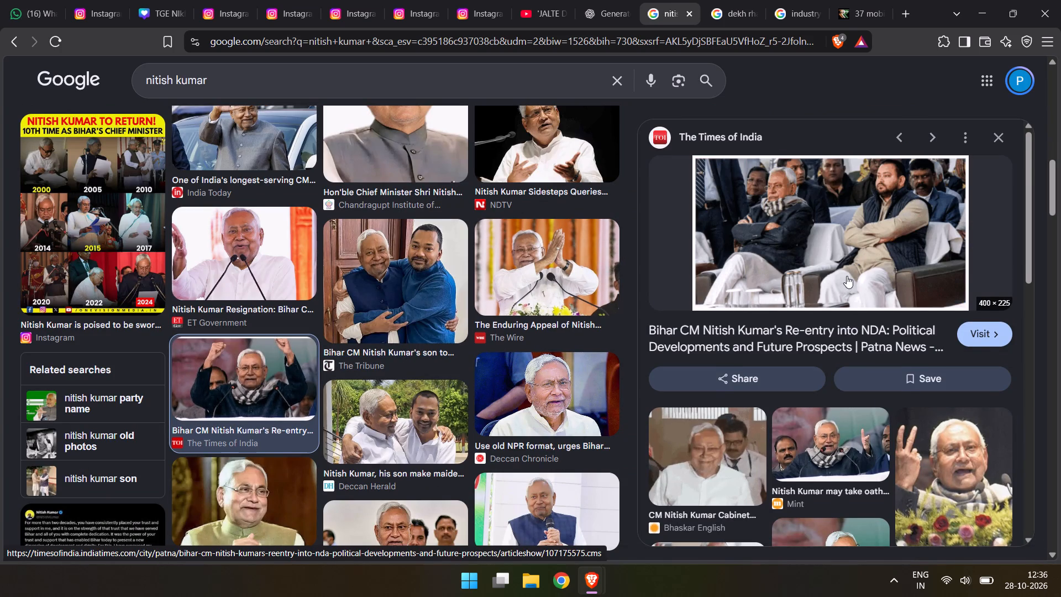
scroll(845, 277, down, 2)
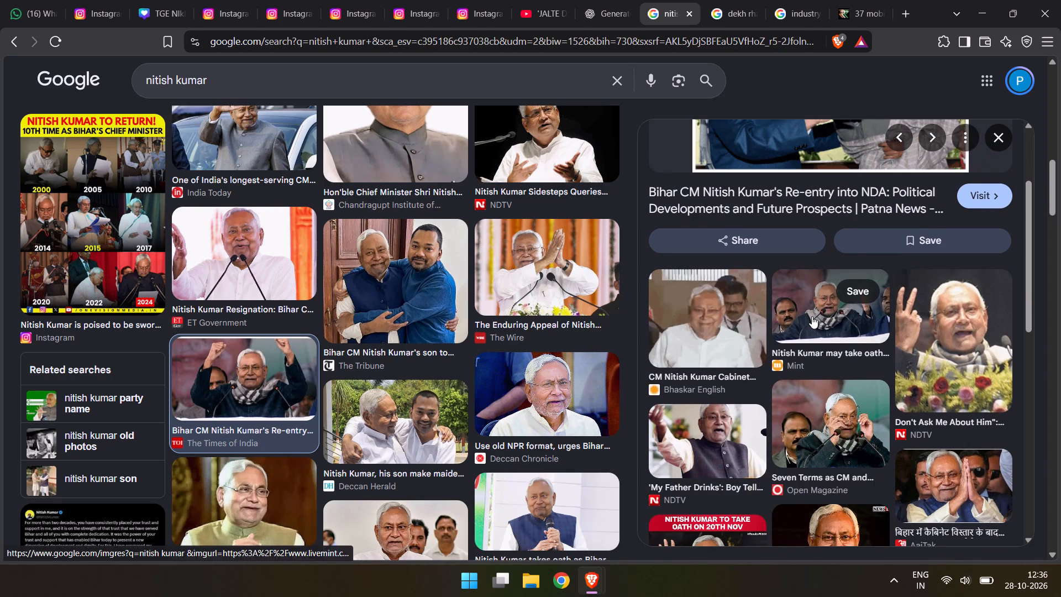
scroll(811, 316, down, 3)
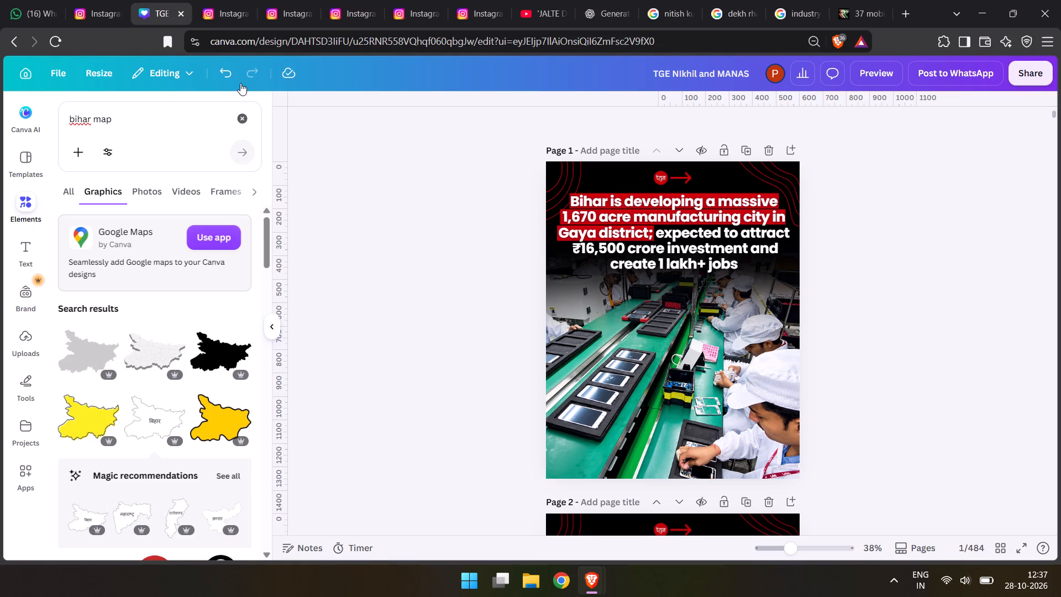
key(ctrl+v)
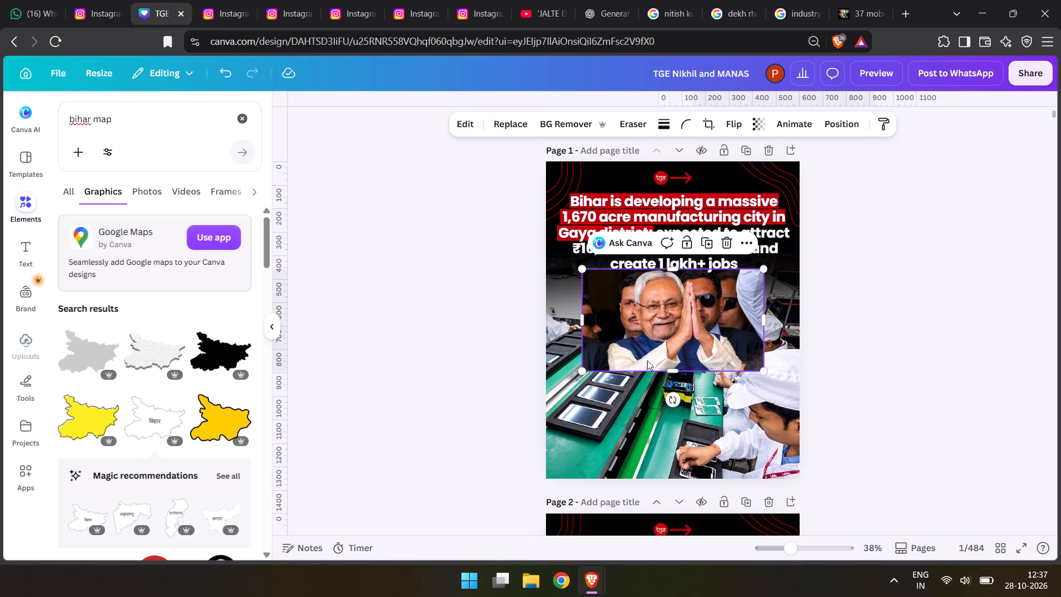
Remove the background from the pasted Nitish Kumar picture.
click(559, 125)
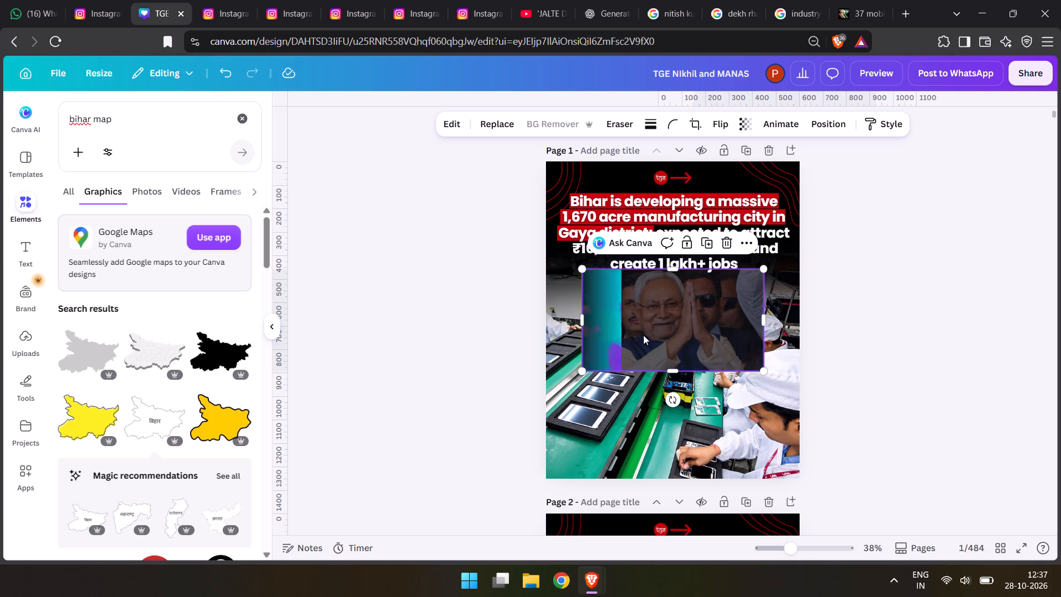
Enlarge the Nitish Kumar cut-out and place it over the lower left part of the factory photo on page 1.
drag(643, 336, 627, 353)
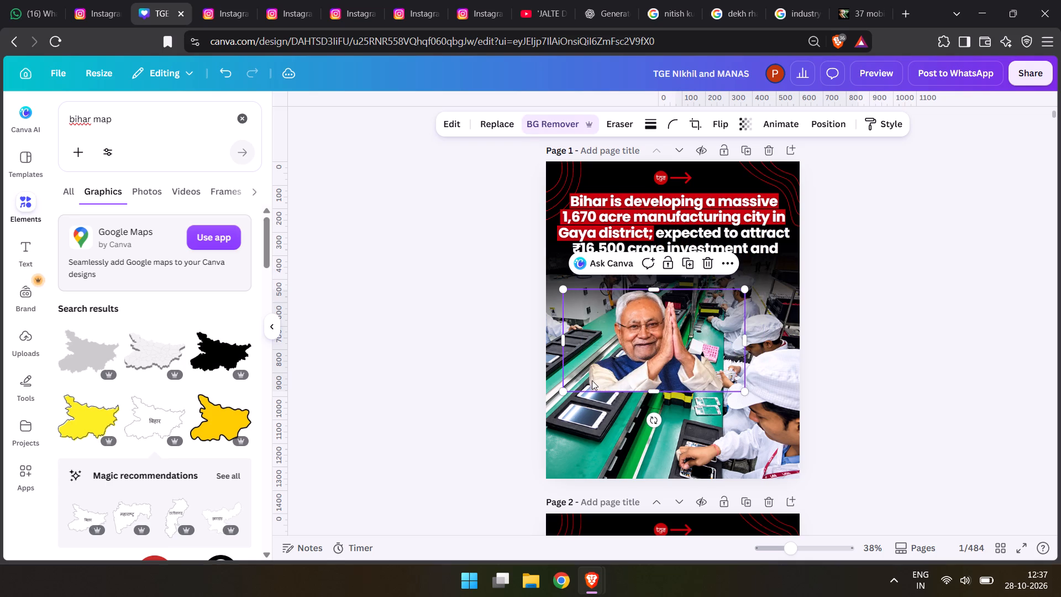
drag(565, 389, 507, 504)
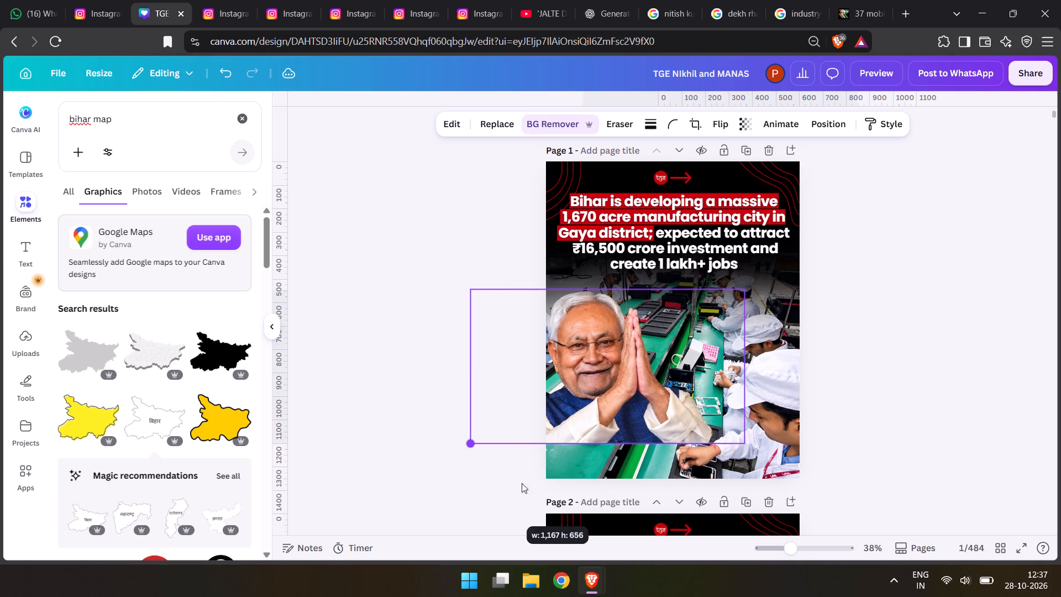
drag(581, 420, 637, 415)
drag(530, 439, 521, 463)
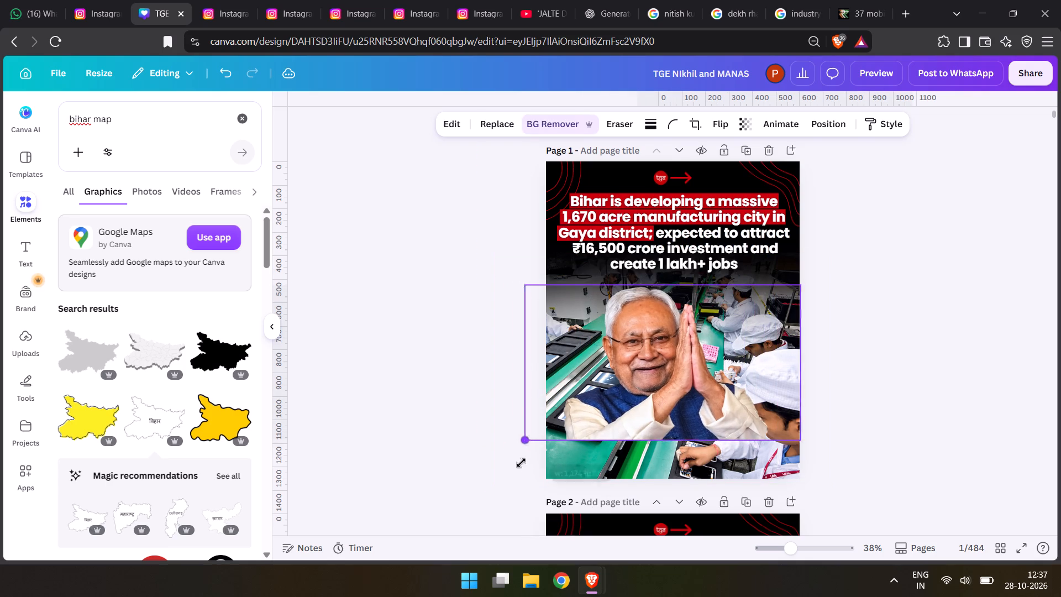
drag(521, 463, 517, 468)
drag(633, 422, 619, 456)
drag(488, 321, 466, 287)
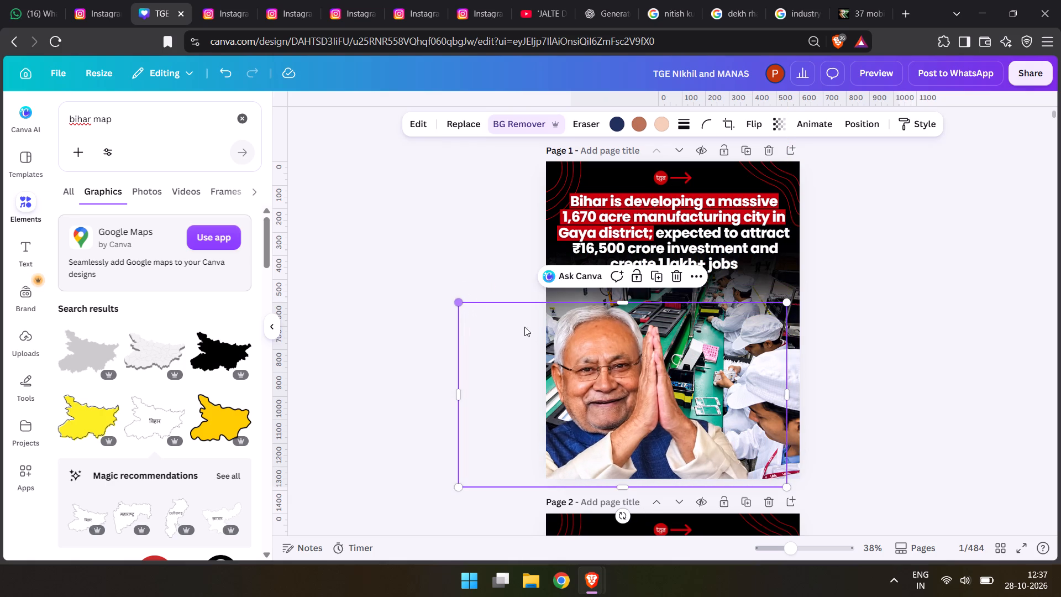
click(624, 398)
click(596, 386)
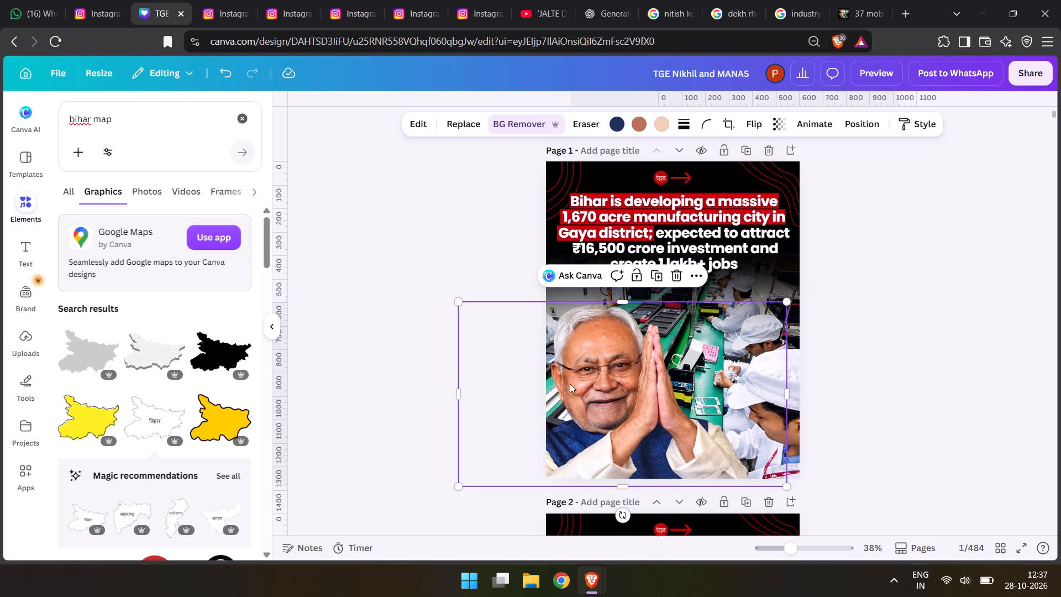
double_click(376, 364)
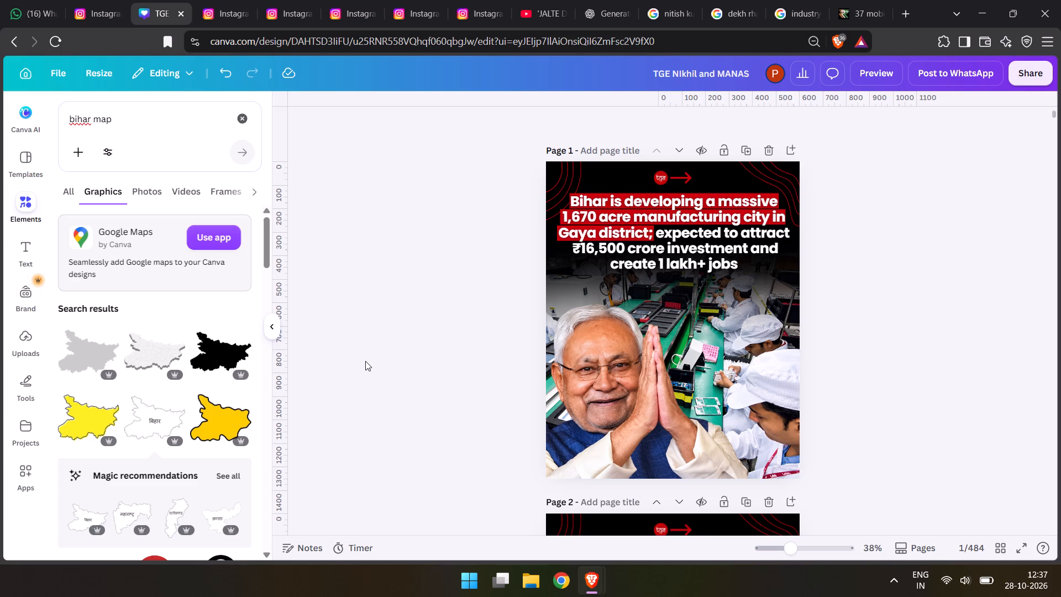
Shrink the cut-out slightly and align its lower edge with the bottom of page 1, on the left side.
click(653, 423)
drag(785, 486, 759, 471)
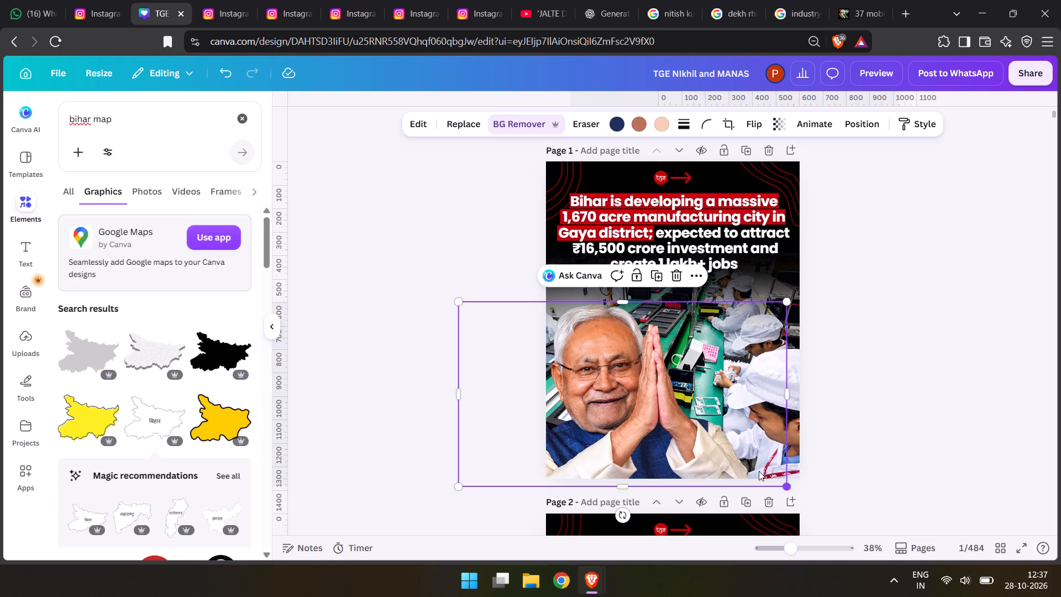
drag(759, 471, 737, 464)
drag(629, 418, 638, 438)
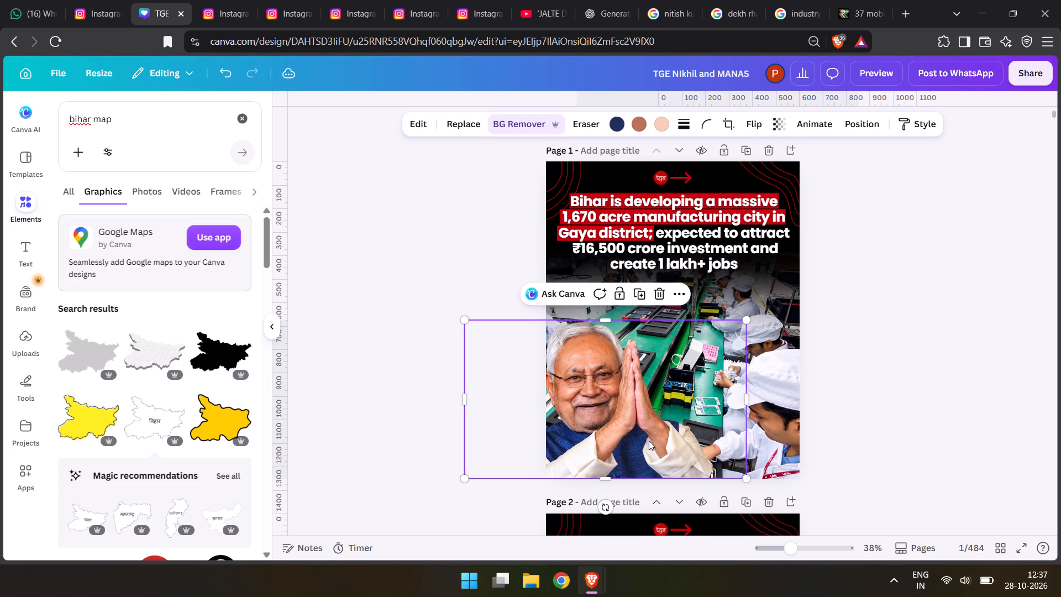
Look through more "nitish kumar" image results for an alternative, previewing the Scroll.in and Mint pictures.
click(616, 0)
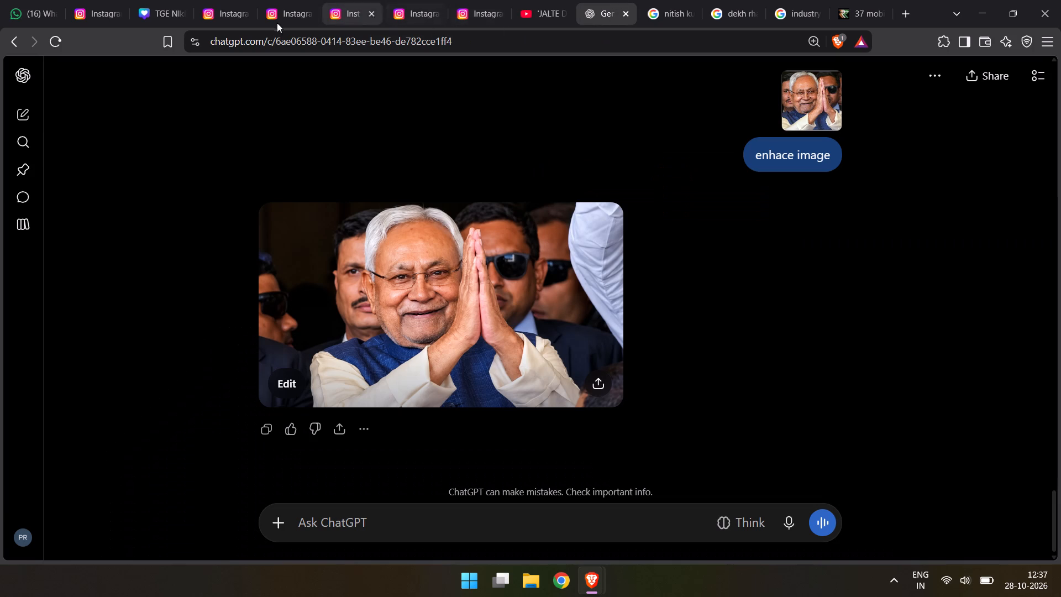
click(775, 0)
click(712, 0)
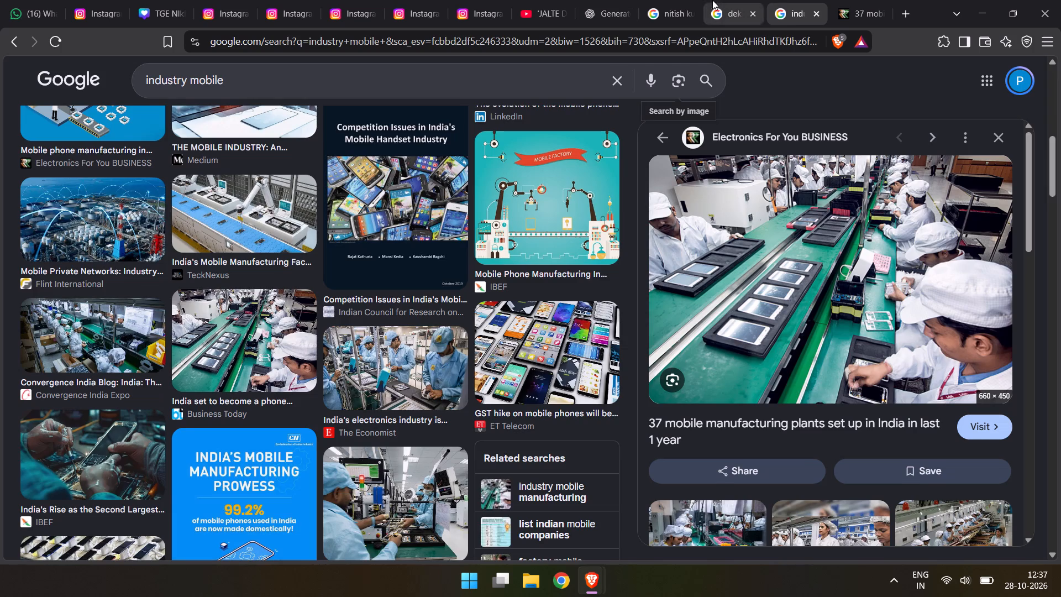
click(686, 0)
scroll(669, 292, down, 3)
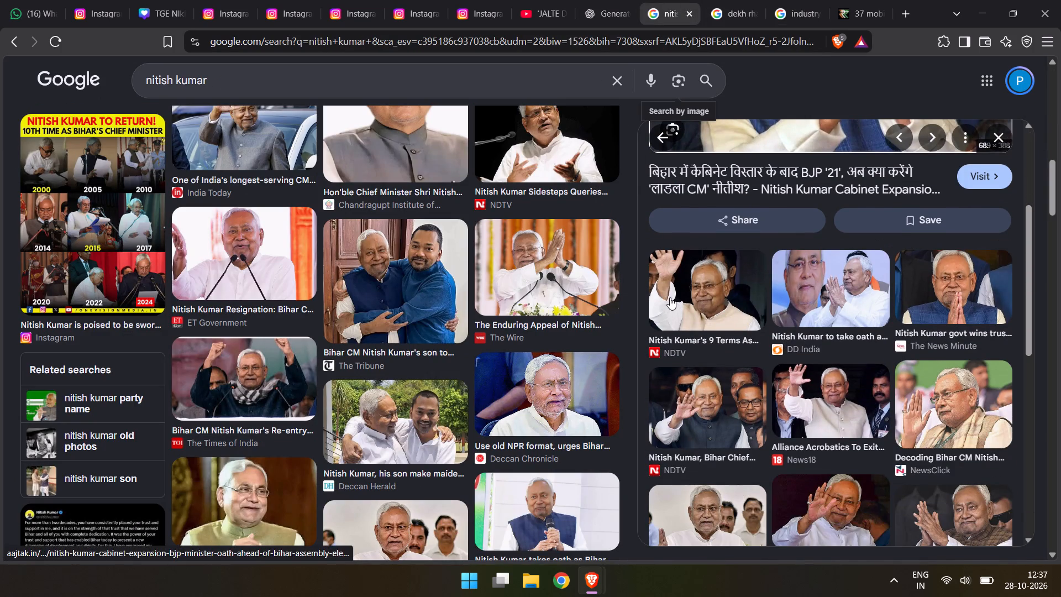
scroll(553, 333, down, 2)
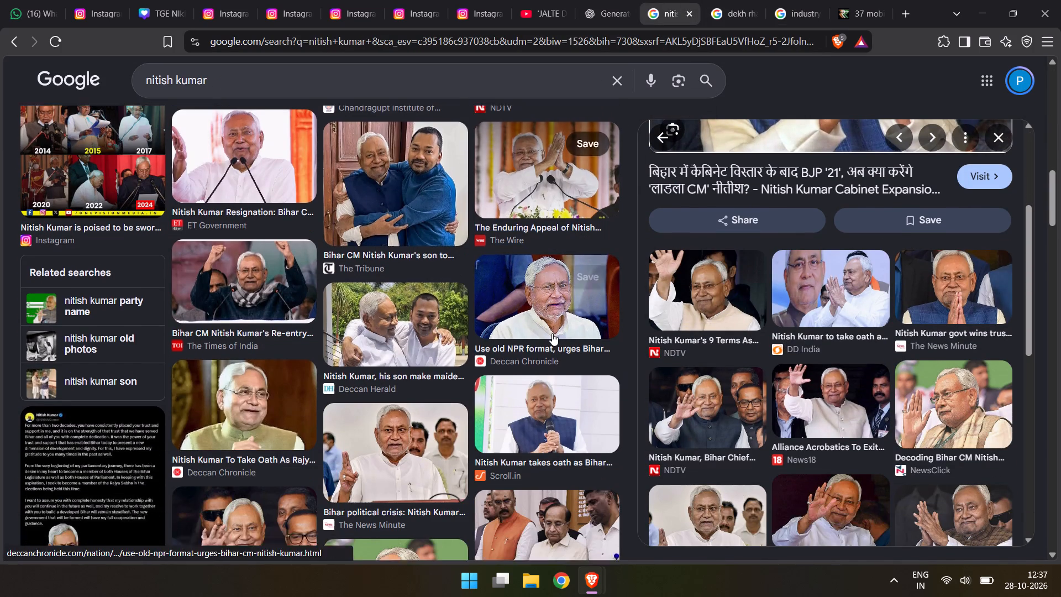
scroll(496, 375, down, 2)
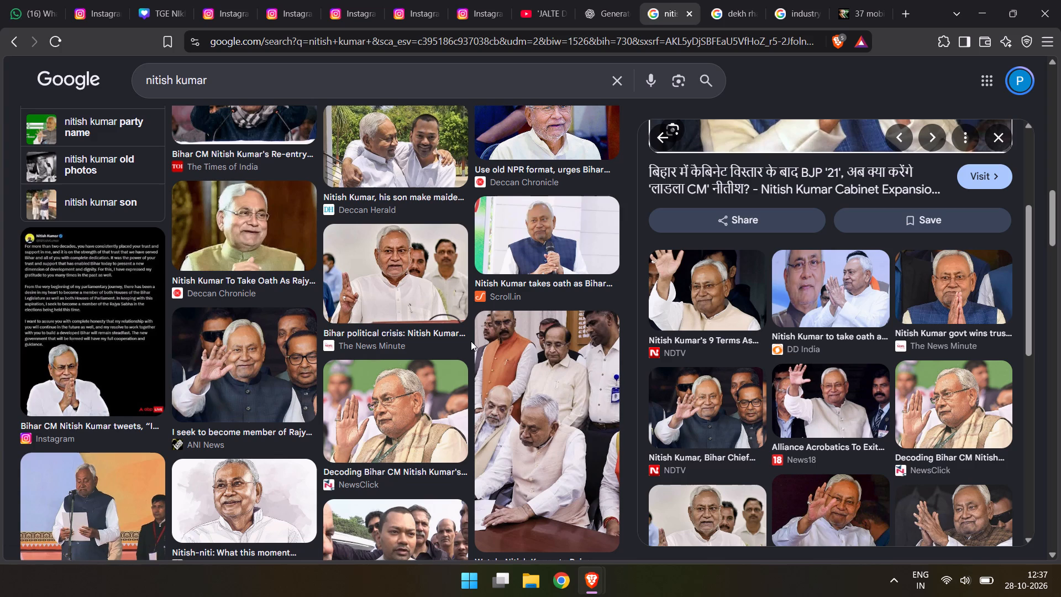
scroll(950, 444, down, 5)
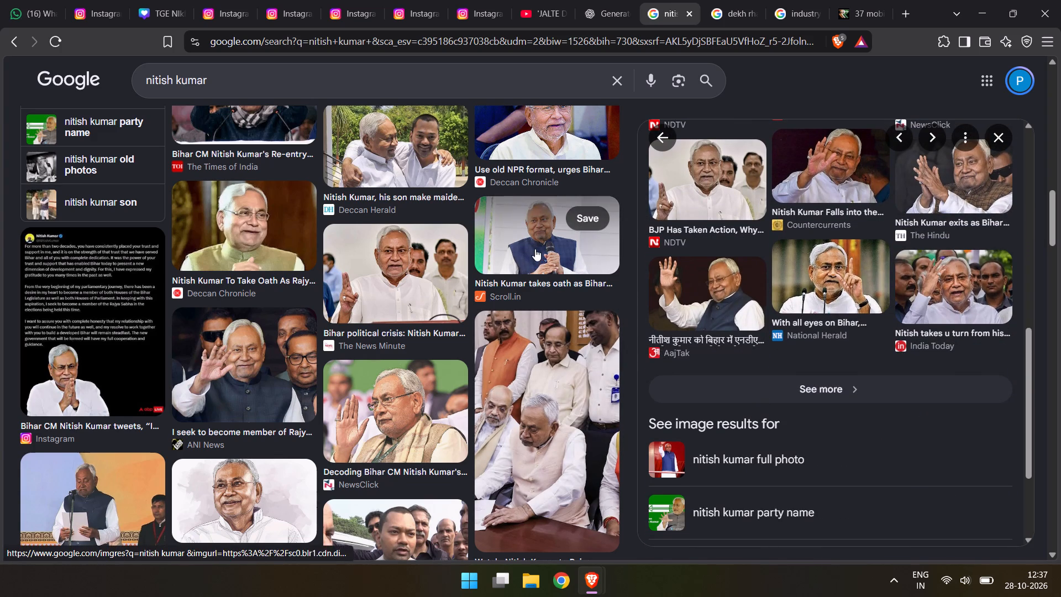
double_click(535, 249)
scroll(796, 381, down, 2)
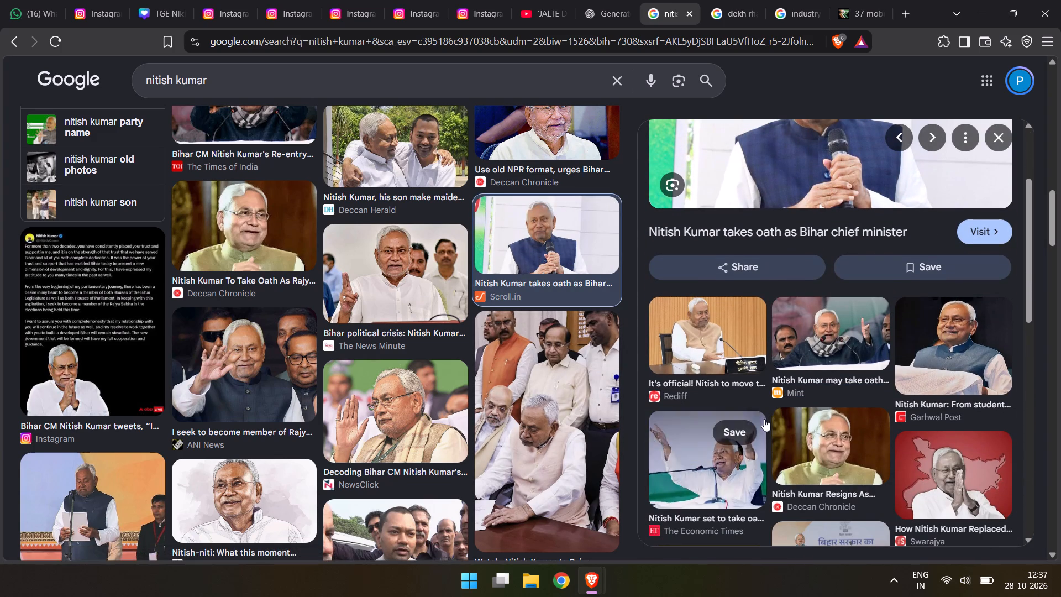
double_click(818, 339)
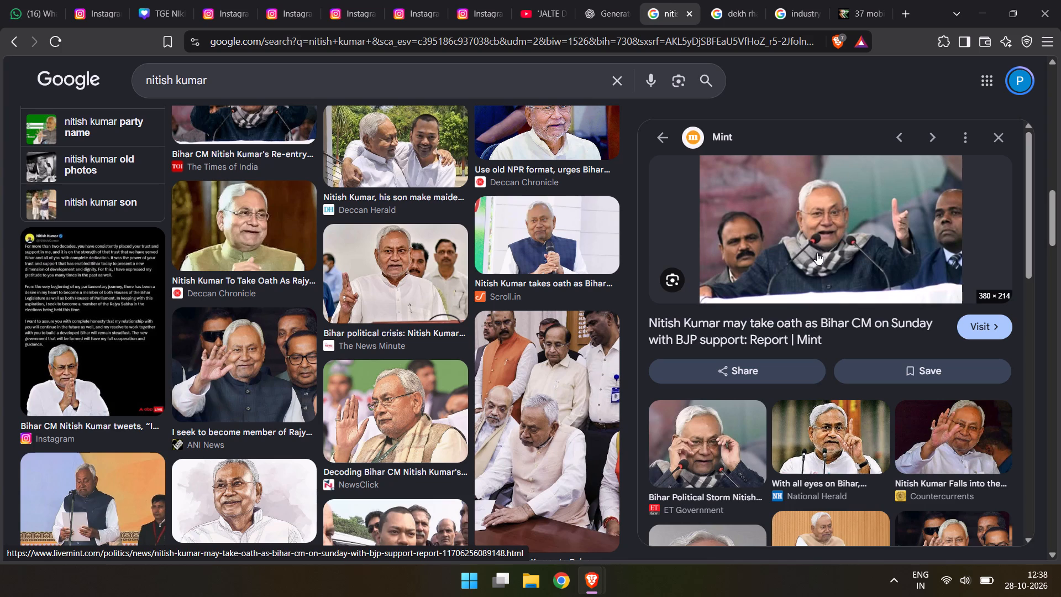
scroll(820, 266, down, 3)
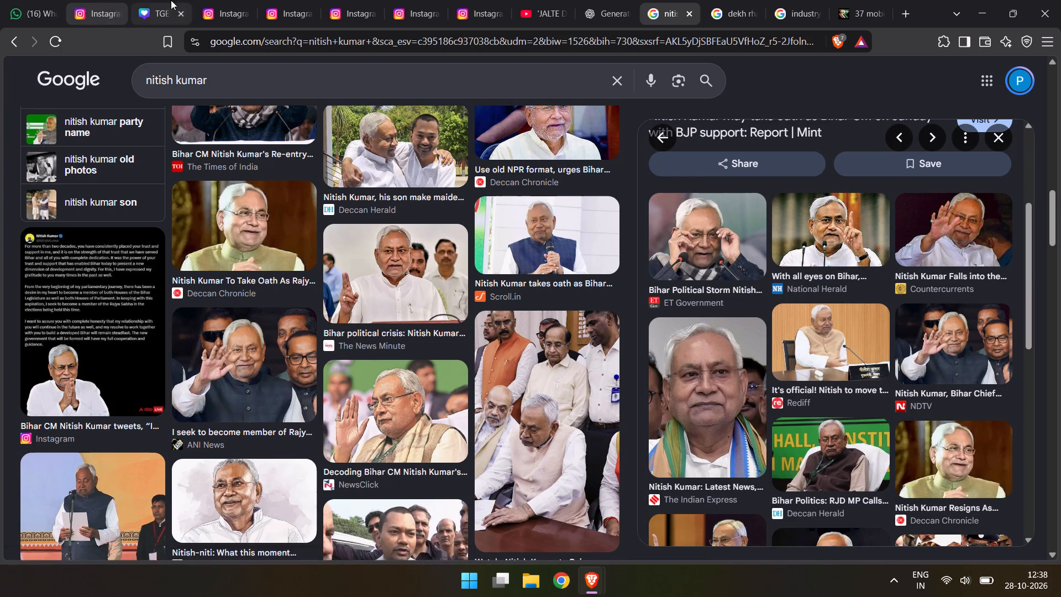
Back in Canva, darken the factory photo on page 1 by making it slightly transparent.
click(137, 0)
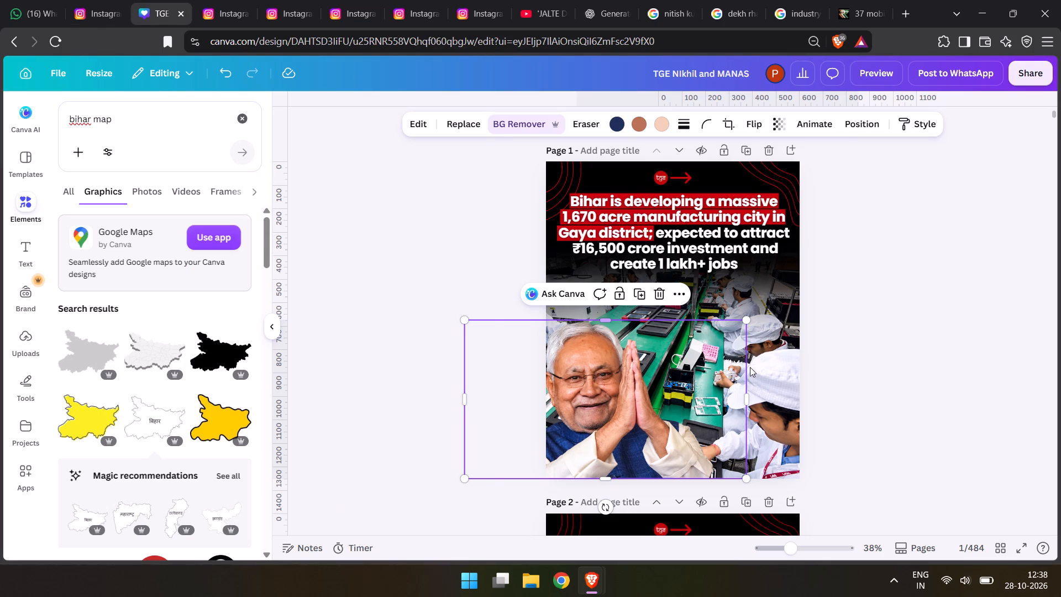
click(795, 399)
click(787, 122)
drag(758, 171, 778, 170)
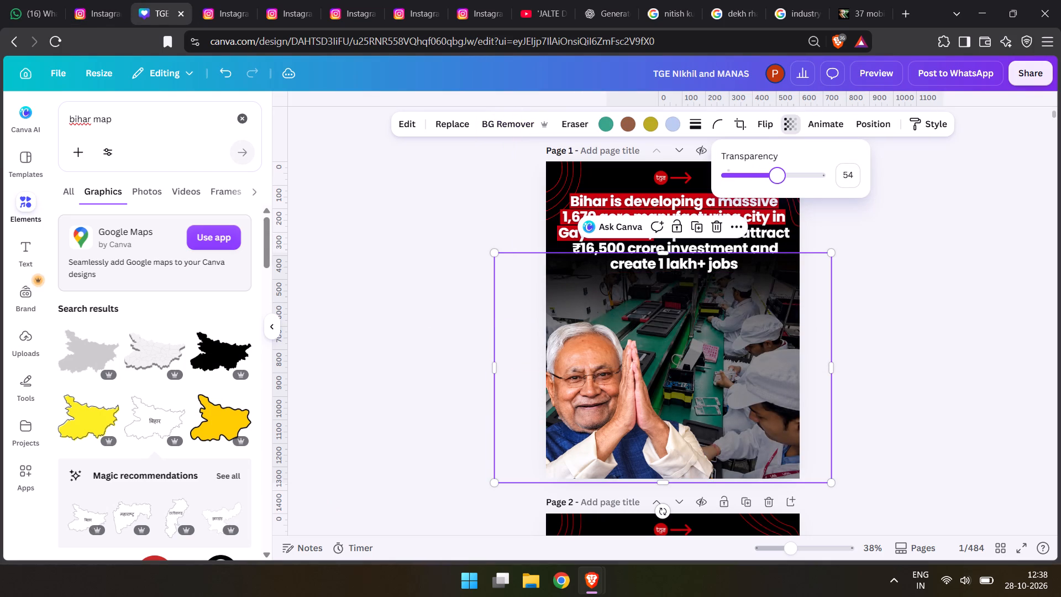
drag(809, 175, 808, 175)
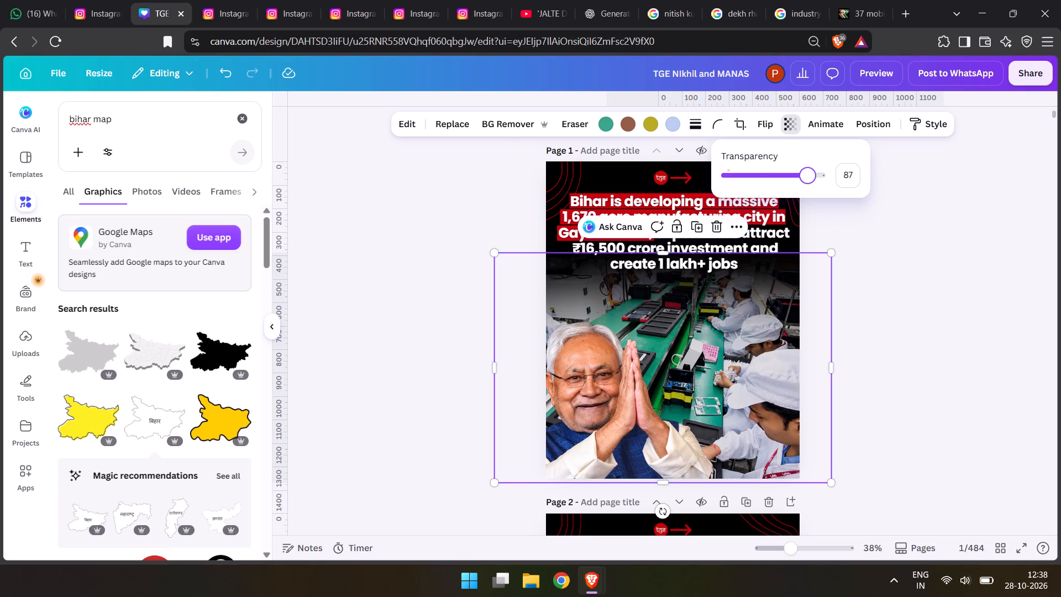
drag(808, 175, 802, 175)
double_click(1004, 362)
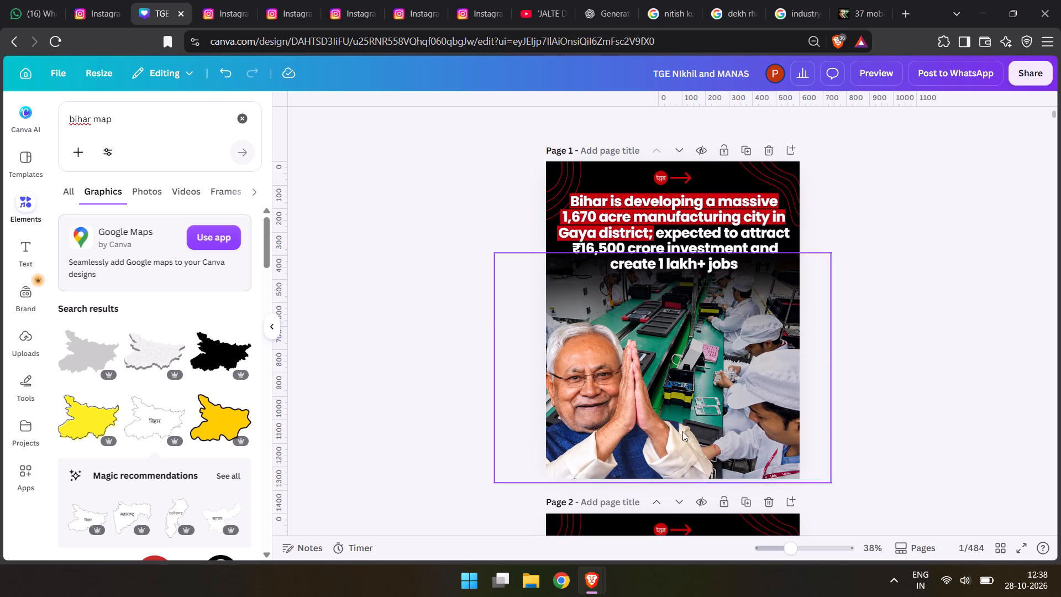
Delete the Nitish Kumar cut-out with folded hands from page 1.
drag(622, 428, 639, 386)
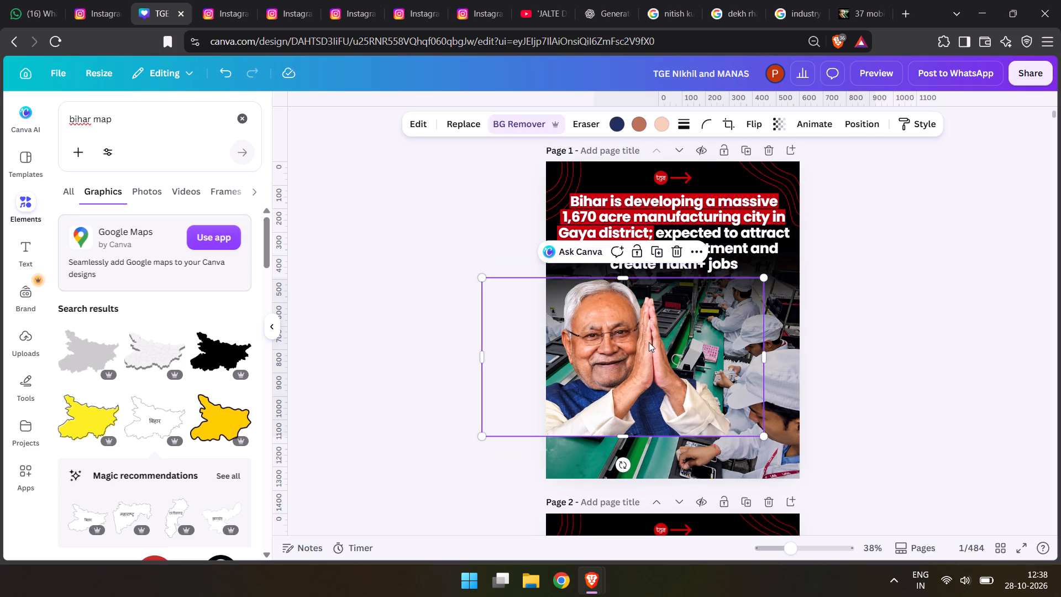
key(Delete)
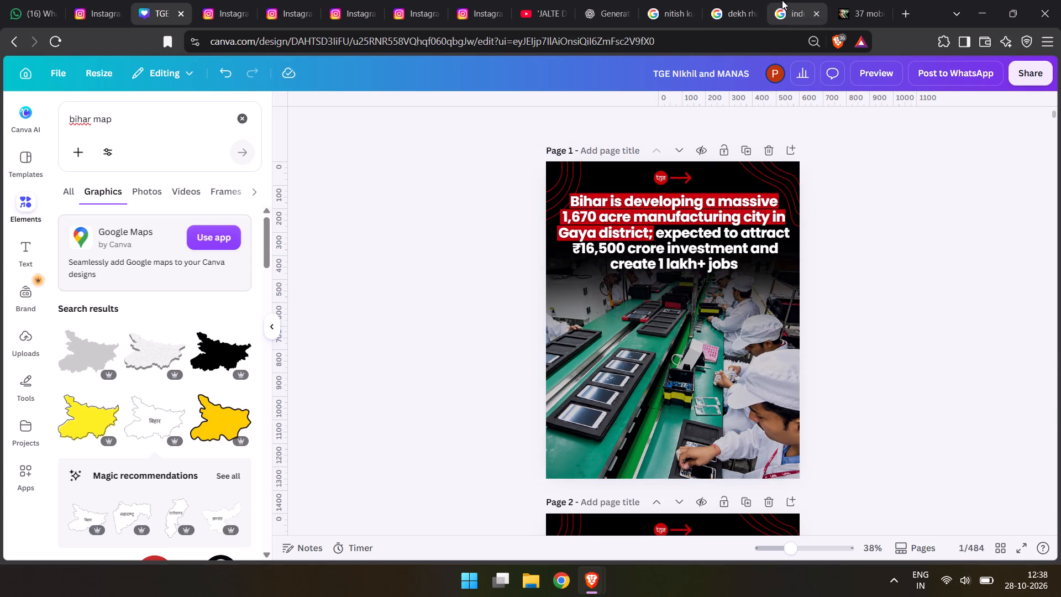
In the "nitish kumar" image results, preview the ANI News picture and open the related India Today picture of him waving.
click(783, 0)
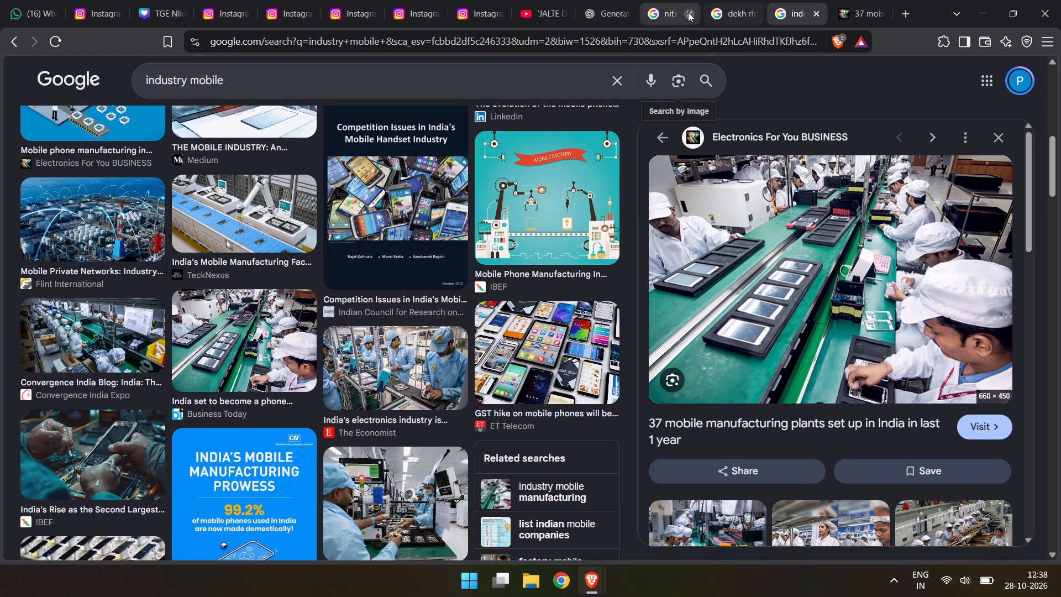
click(667, 7)
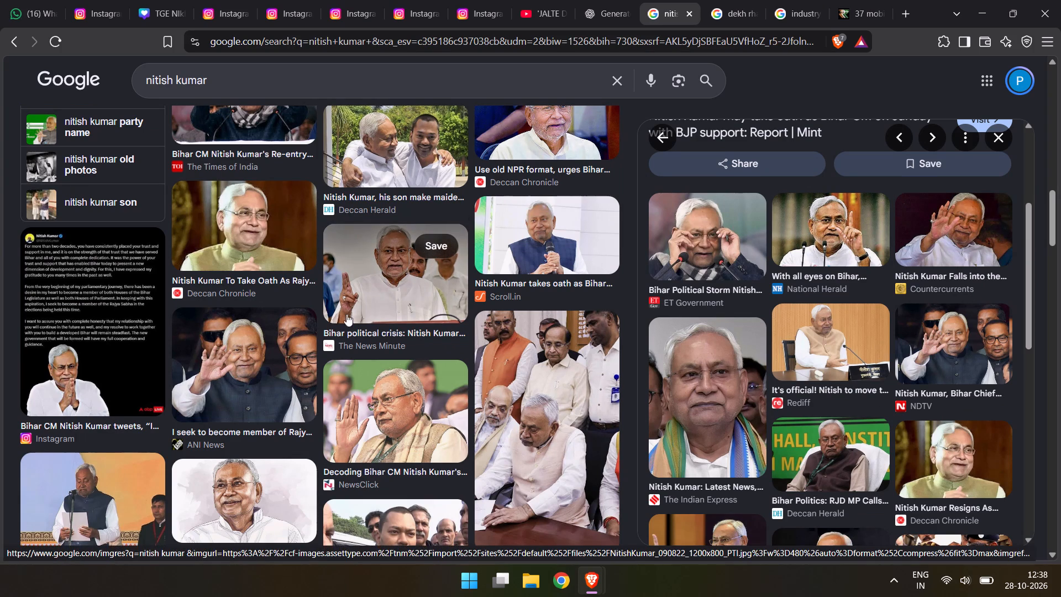
double_click(240, 370)
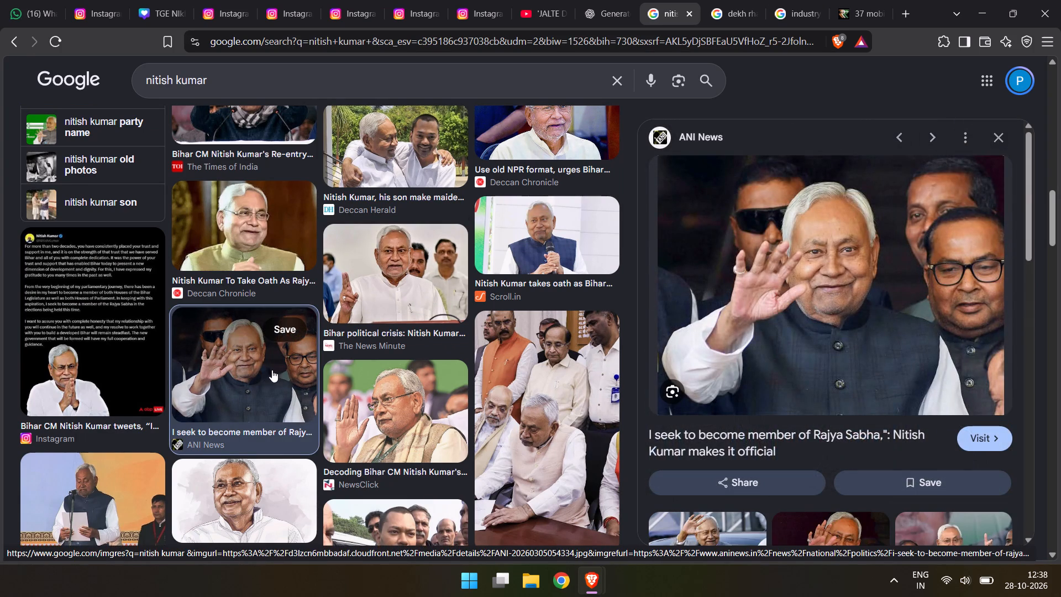
scroll(783, 446, down, 2)
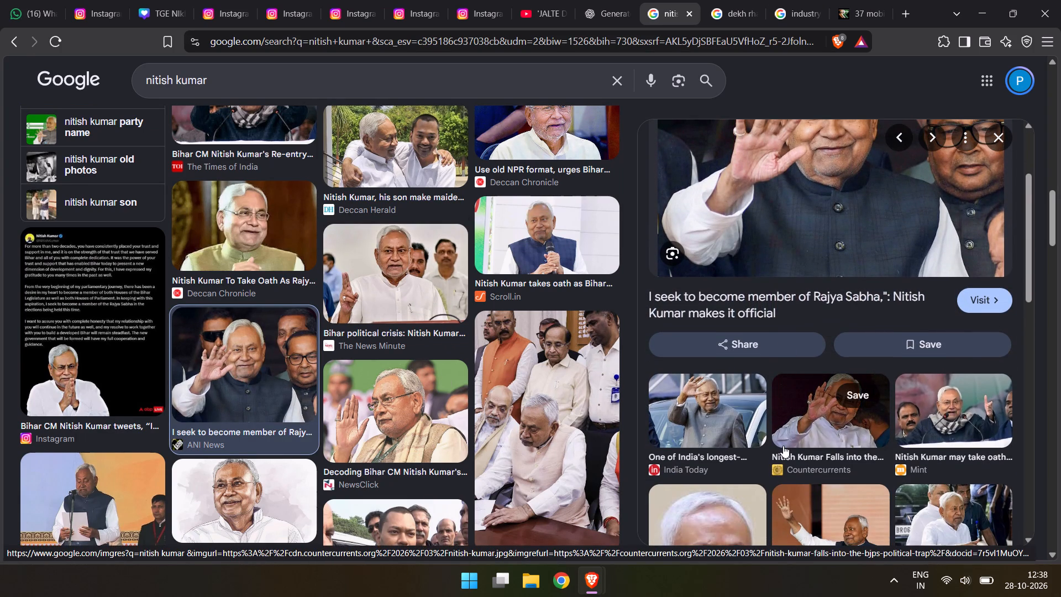
double_click(719, 427)
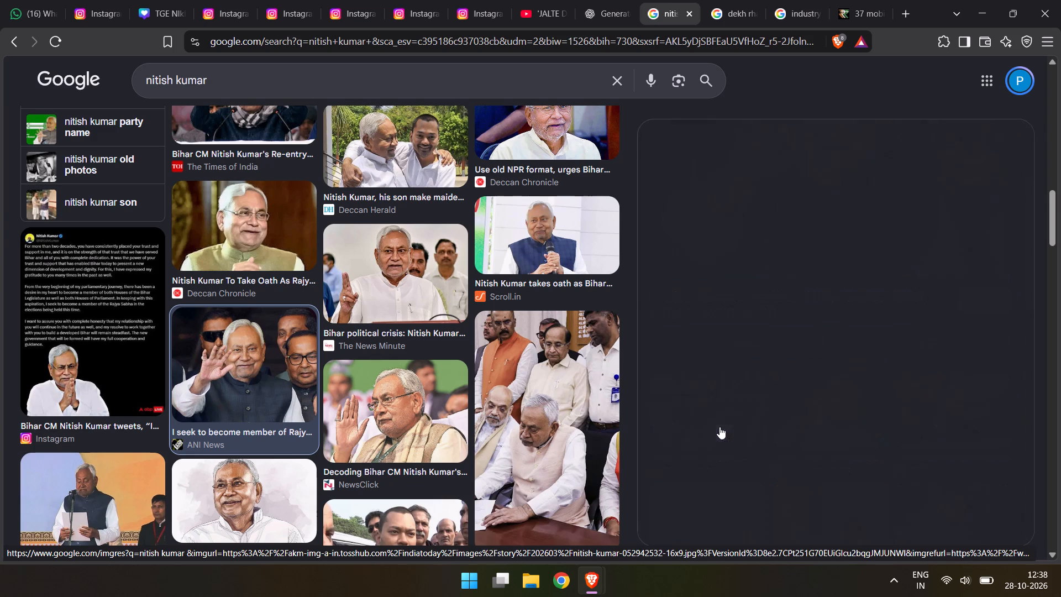
click(801, 316)
drag(801, 316, 500, 201)
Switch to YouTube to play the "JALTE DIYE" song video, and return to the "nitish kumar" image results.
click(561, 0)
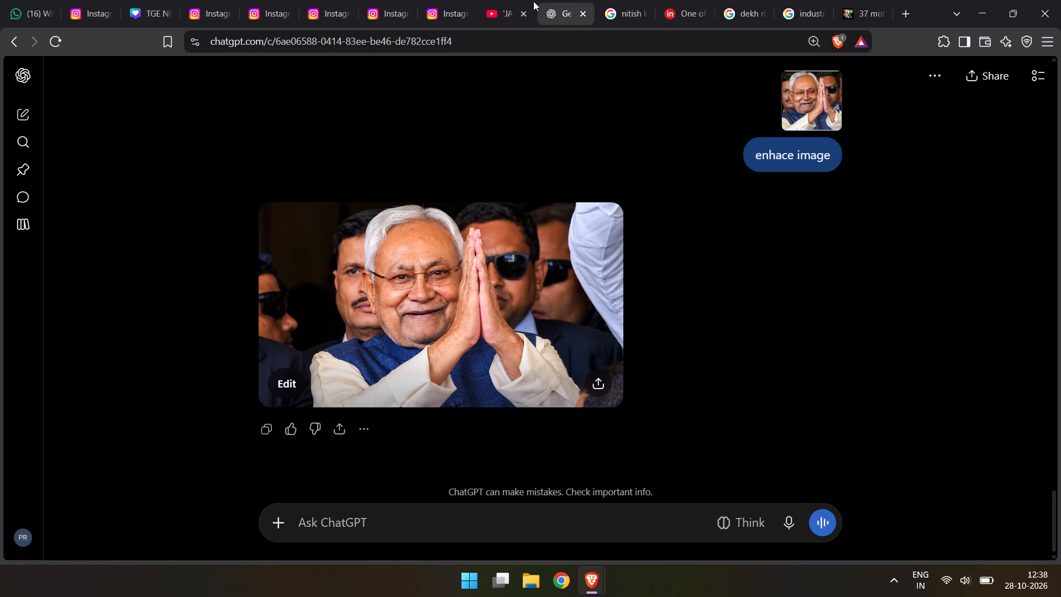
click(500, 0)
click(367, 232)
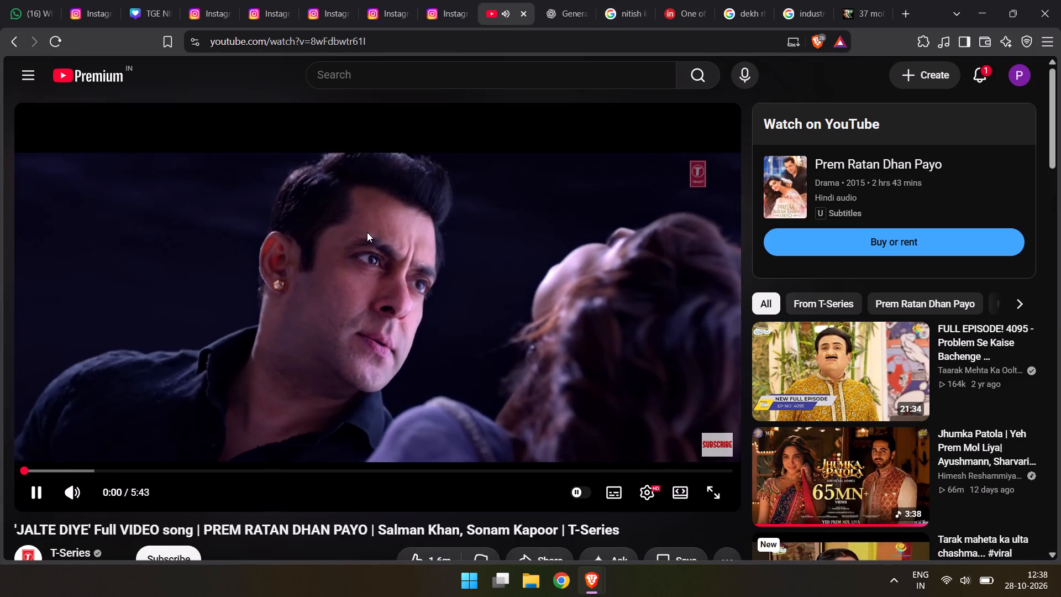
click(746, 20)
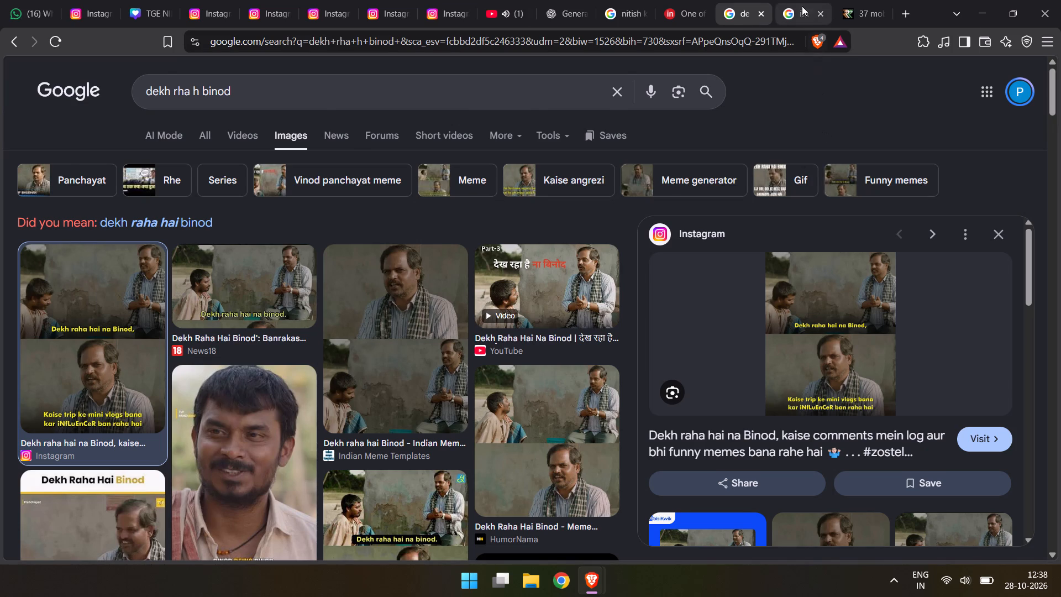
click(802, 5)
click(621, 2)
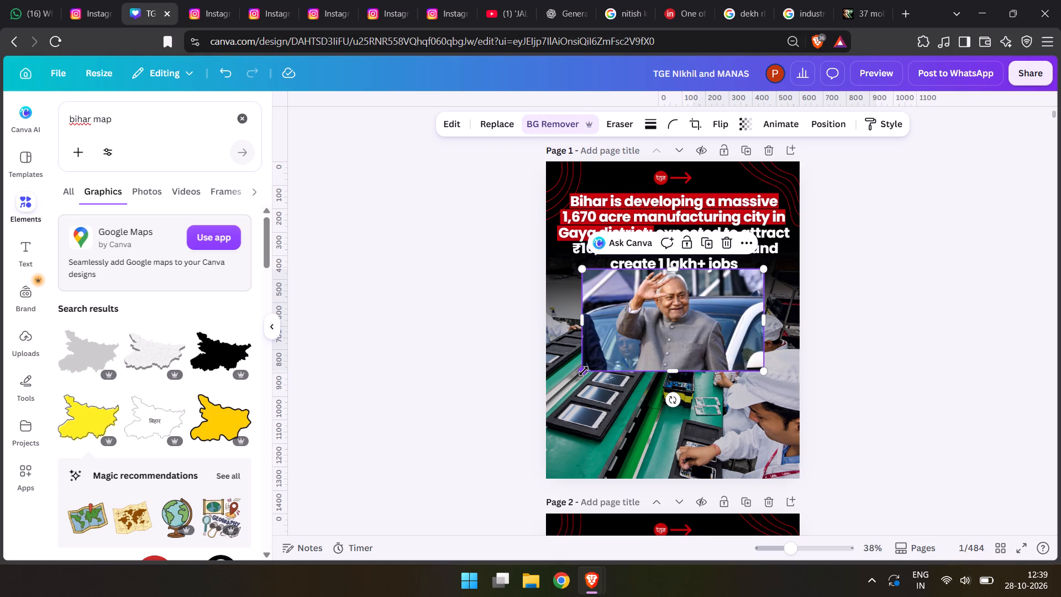
Enlarge the waving Nitish Kumar cut-out and align its lower edge with the bottom of page 1, toward the left side.
drag(584, 371, 486, 474)
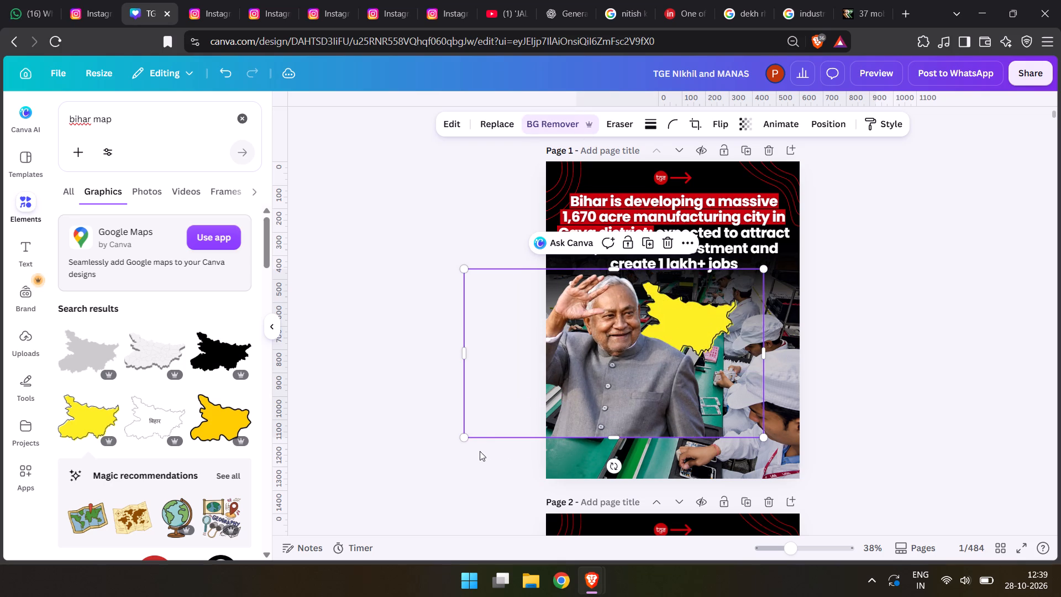
drag(460, 432, 431, 466)
drag(607, 421, 616, 442)
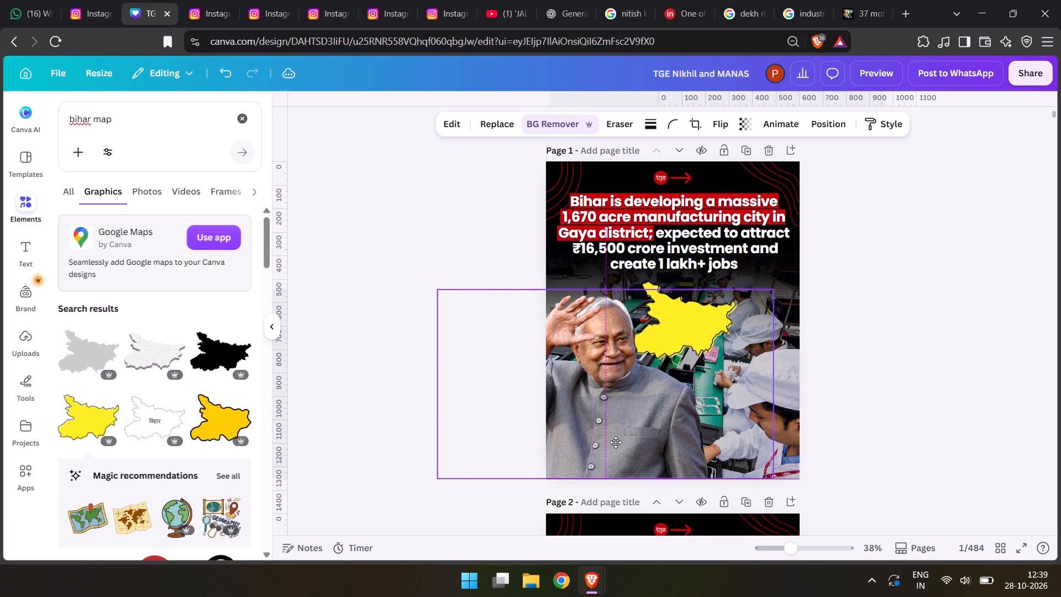
drag(616, 442, 622, 442)
drag(622, 427, 641, 429)
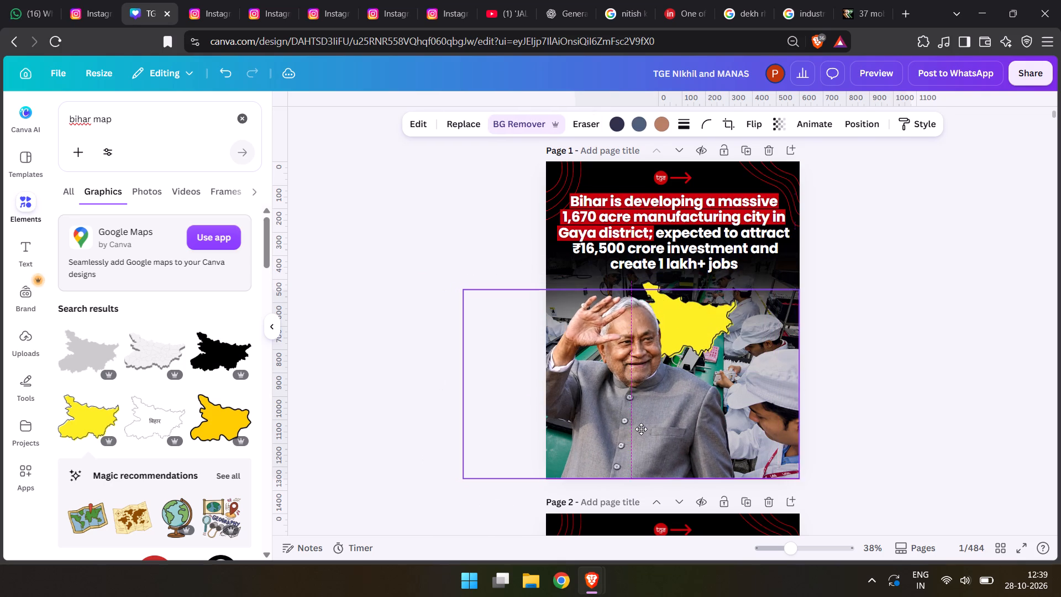
drag(641, 429, 634, 428)
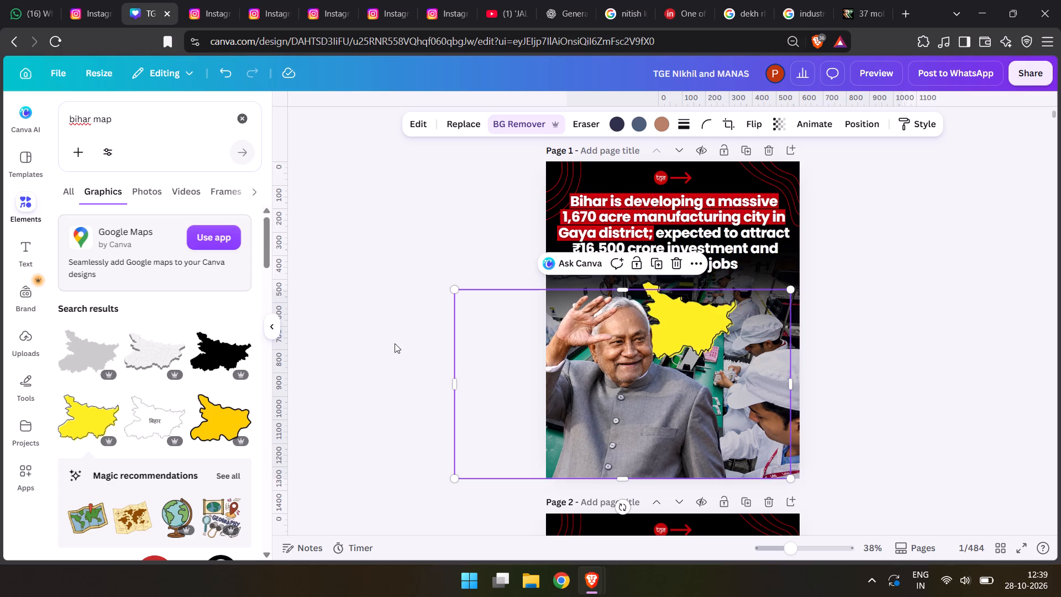
double_click(394, 343)
Select the yellow Bihar map through the layer list and move it slightly down, clear of the headline on page 1.
click(768, 331)
click(861, 130)
click(212, 289)
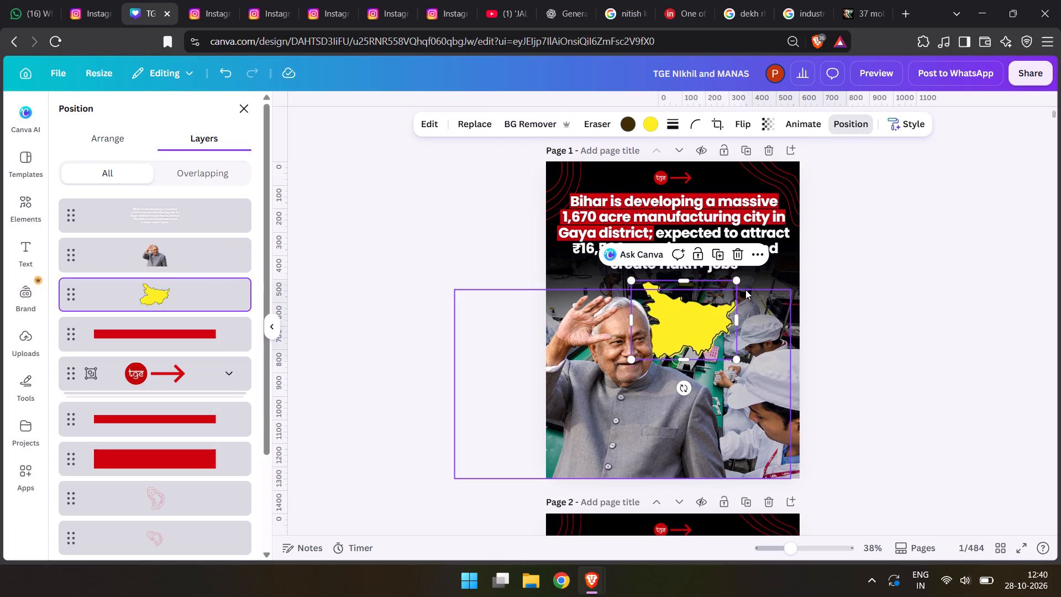
drag(710, 317, 718, 330)
double_click(338, 287)
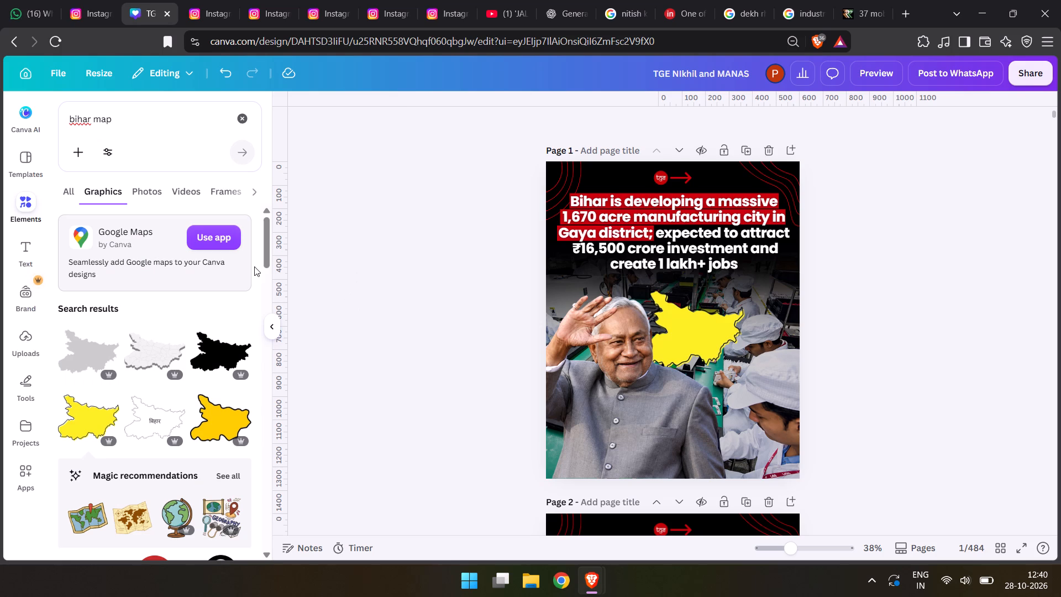
Add a text box on page 1 reading "Bihar".
click(22, 241)
click(162, 155)
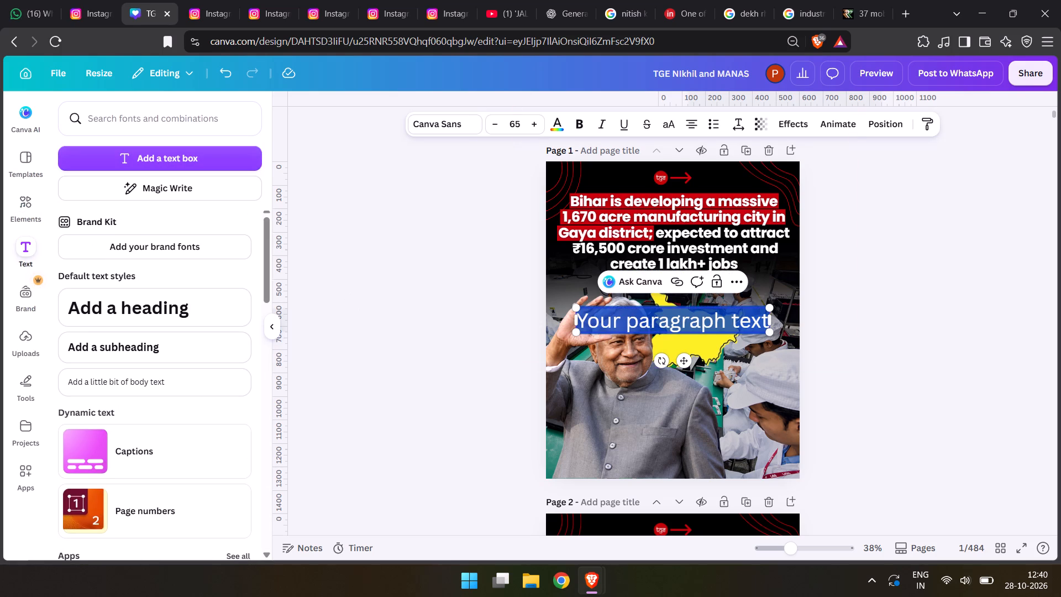
key(i)
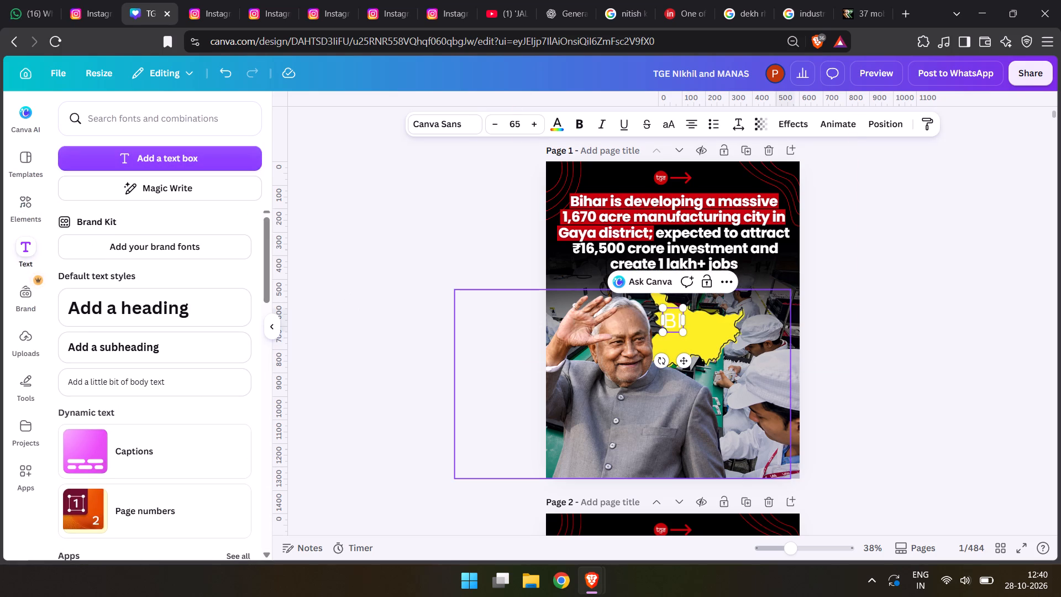
key(BackSpace)
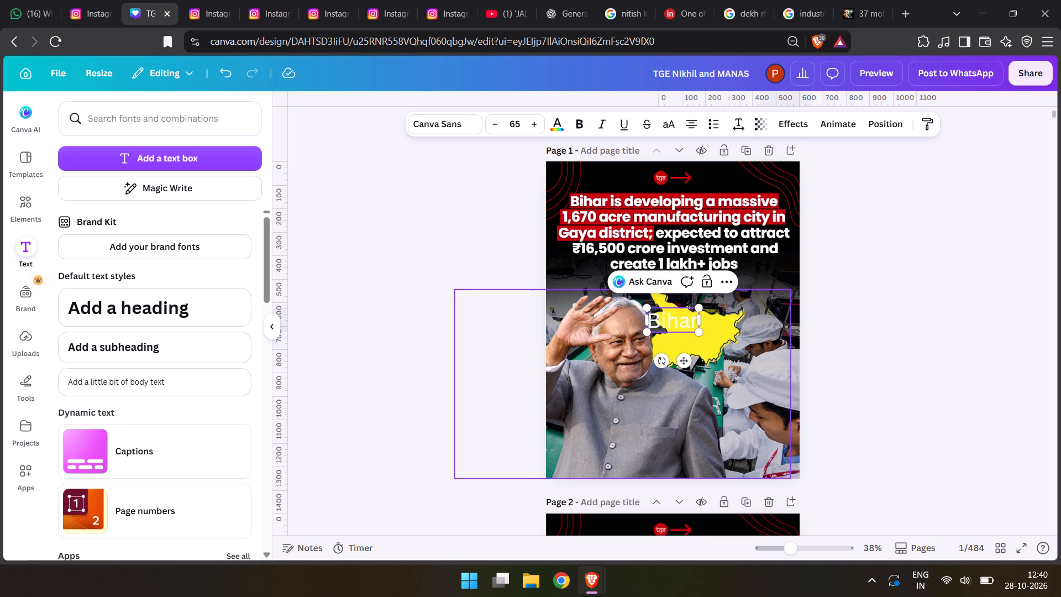
Format the "Bihar" text in bold Poppins and colour it black.
click(469, 130)
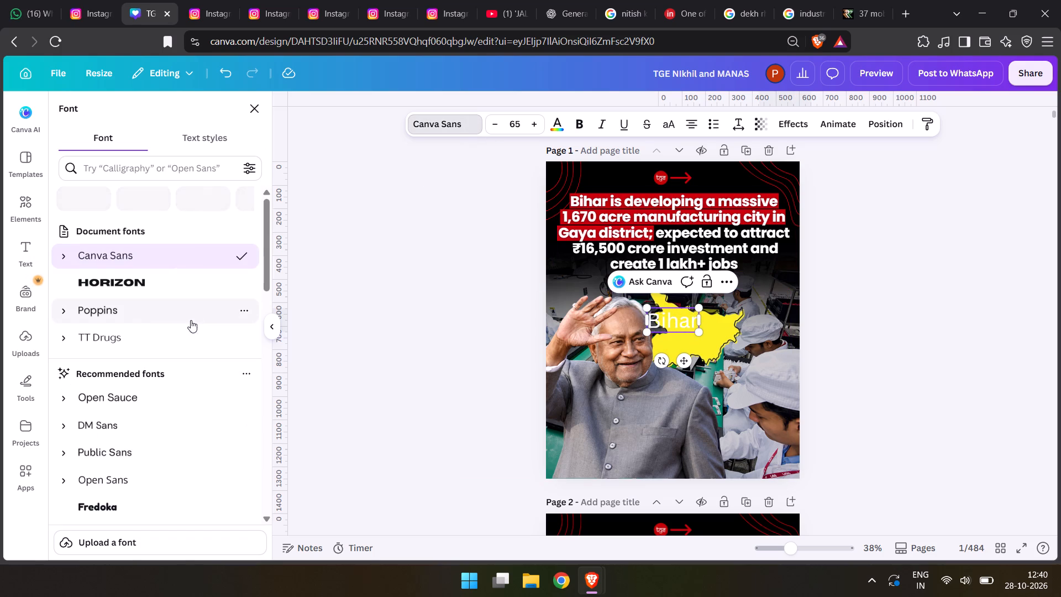
click(154, 302)
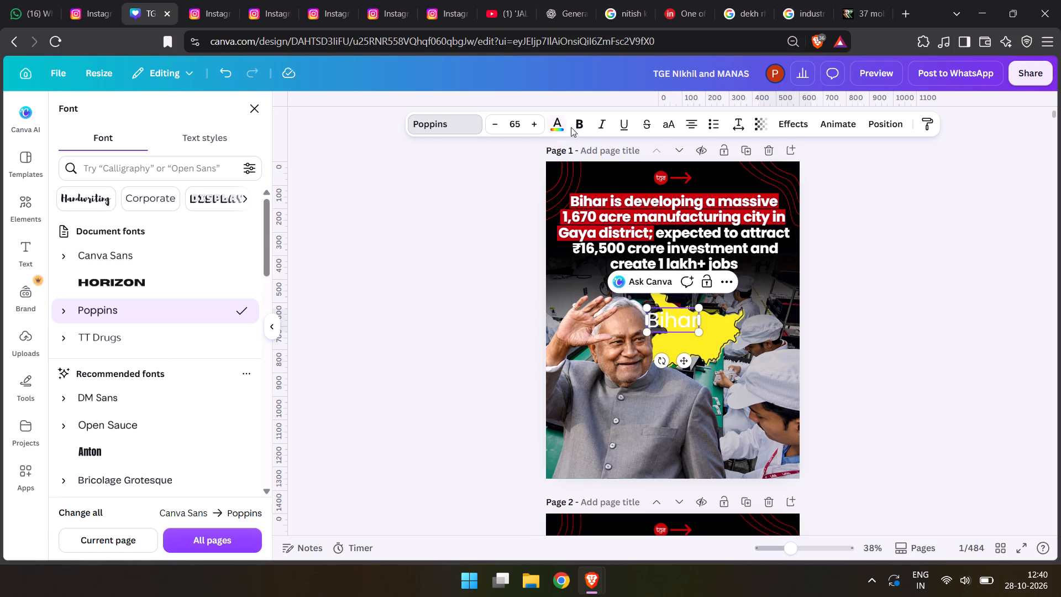
click(573, 126)
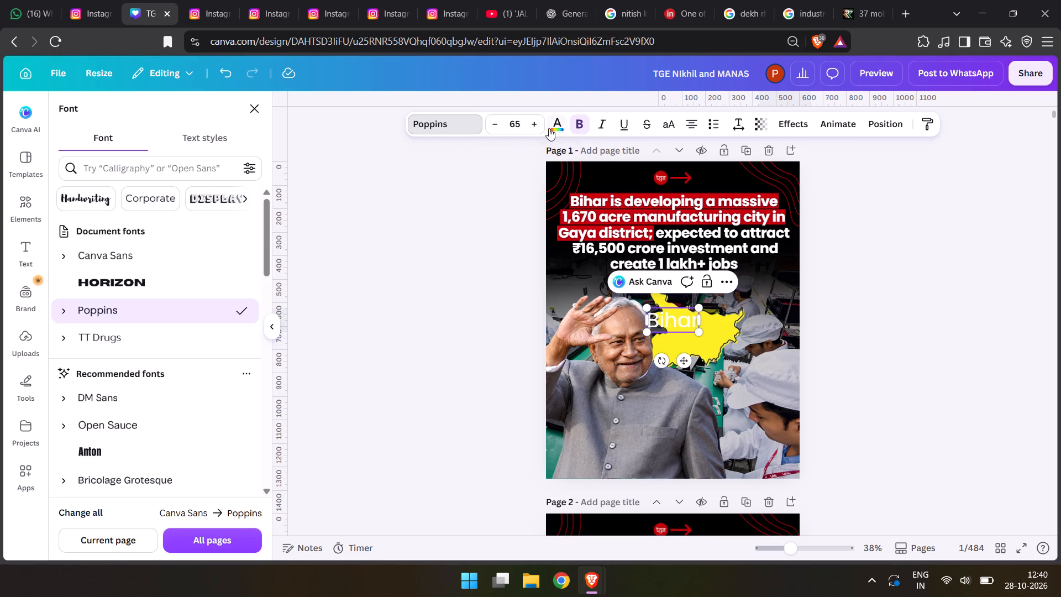
click(553, 126)
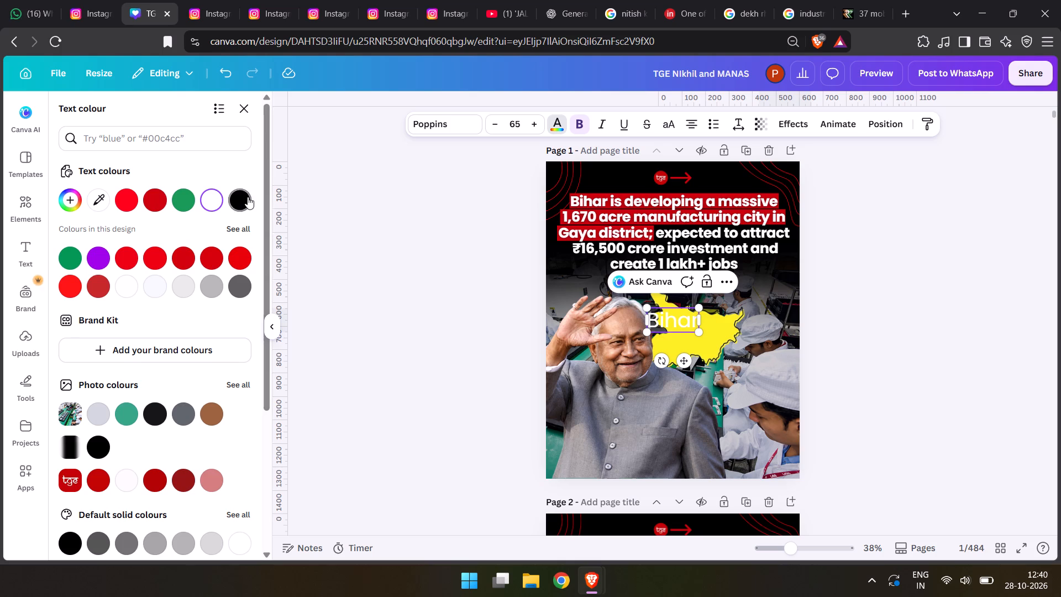
click(248, 197)
double_click(395, 290)
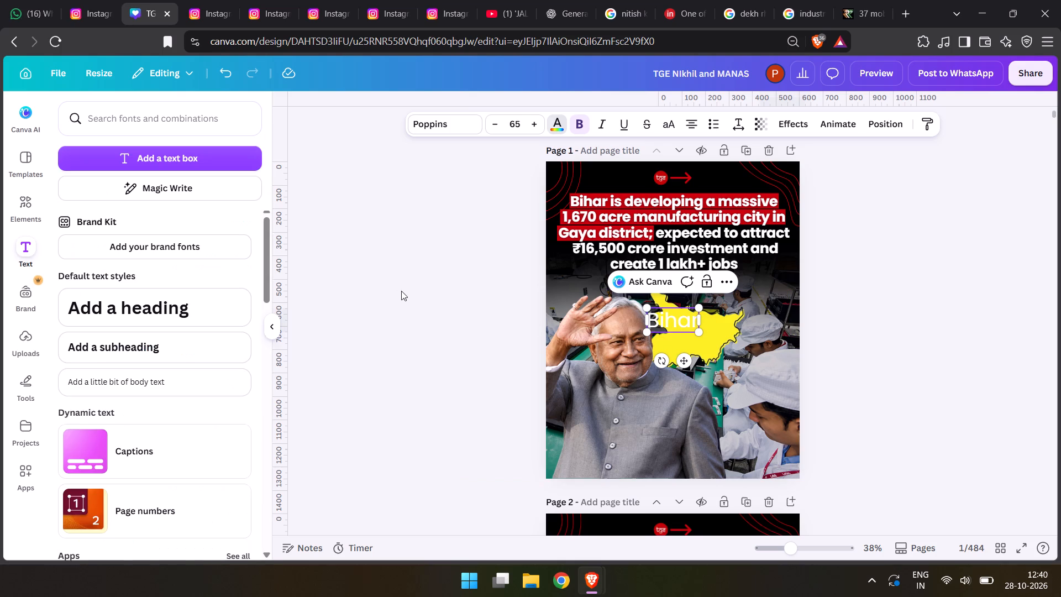
click(674, 320)
click(580, 122)
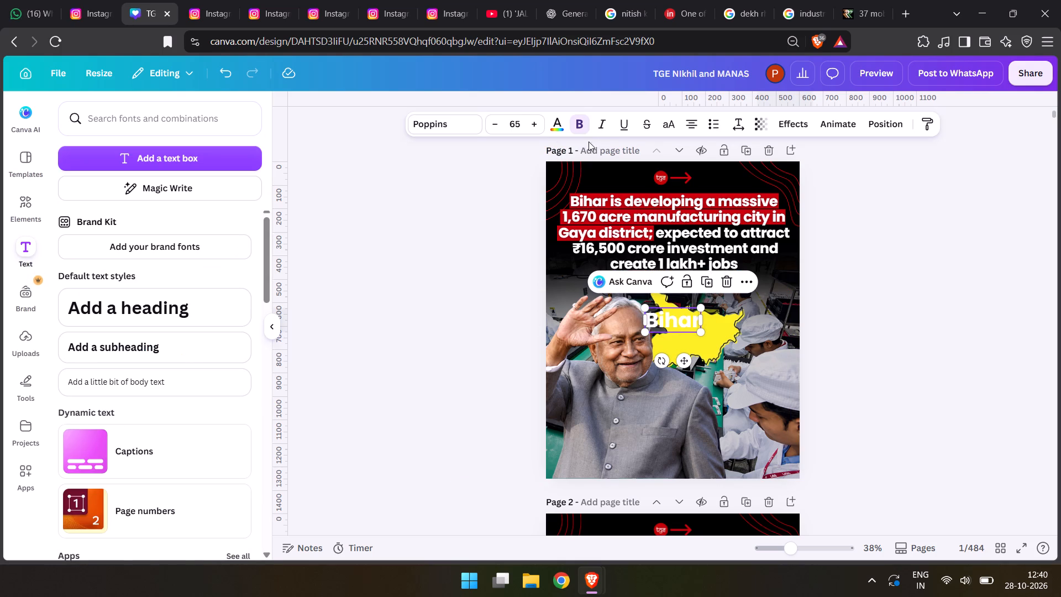
click(558, 124)
click(244, 197)
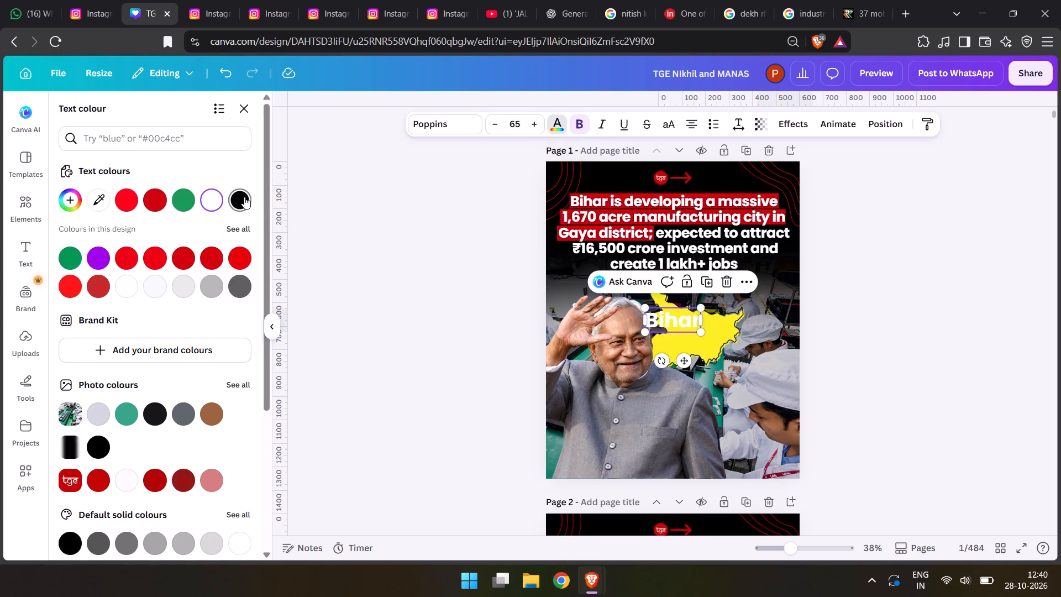
Shrink the "Bihar" label to about size 56.7 and centre it on the yellow map.
drag(684, 362, 708, 383)
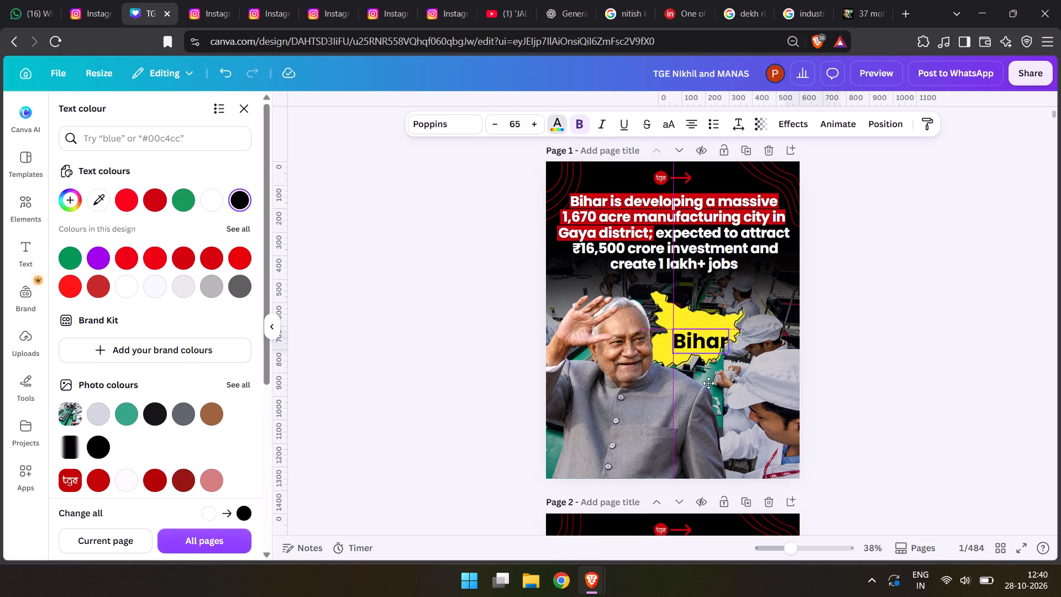
drag(708, 383, 708, 376)
drag(672, 321, 673, 321)
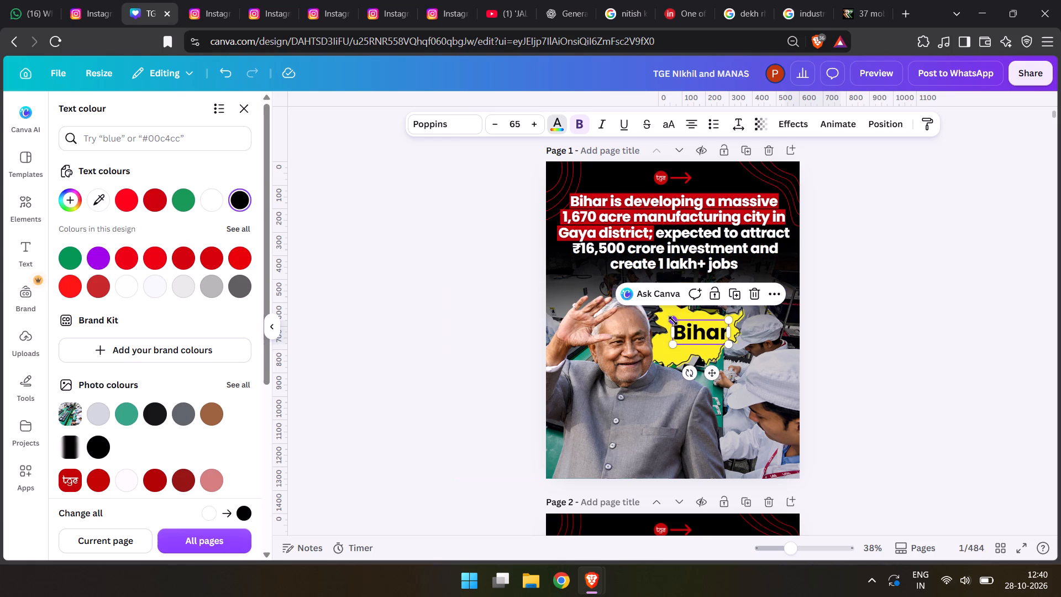
drag(673, 321, 679, 324)
drag(712, 371, 706, 366)
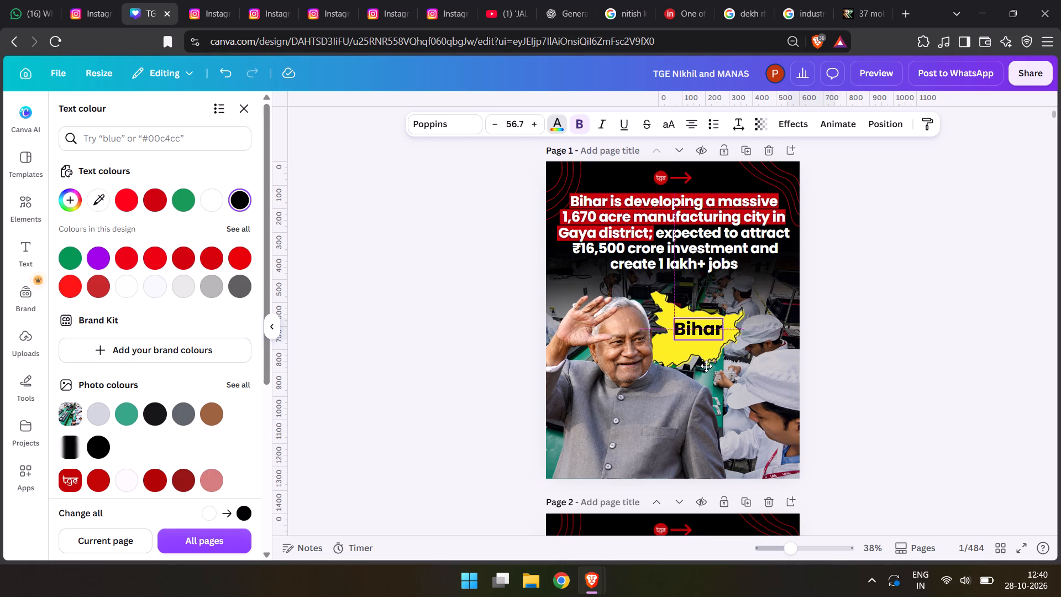
drag(706, 366, 706, 370)
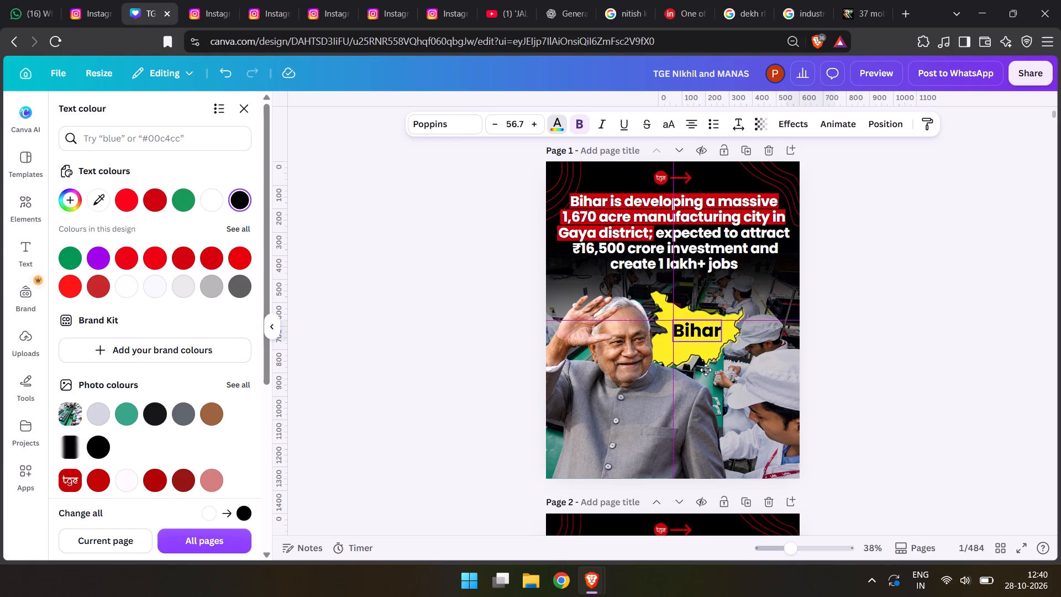
drag(706, 370, 706, 370)
drag(706, 370, 705, 371)
double_click(426, 384)
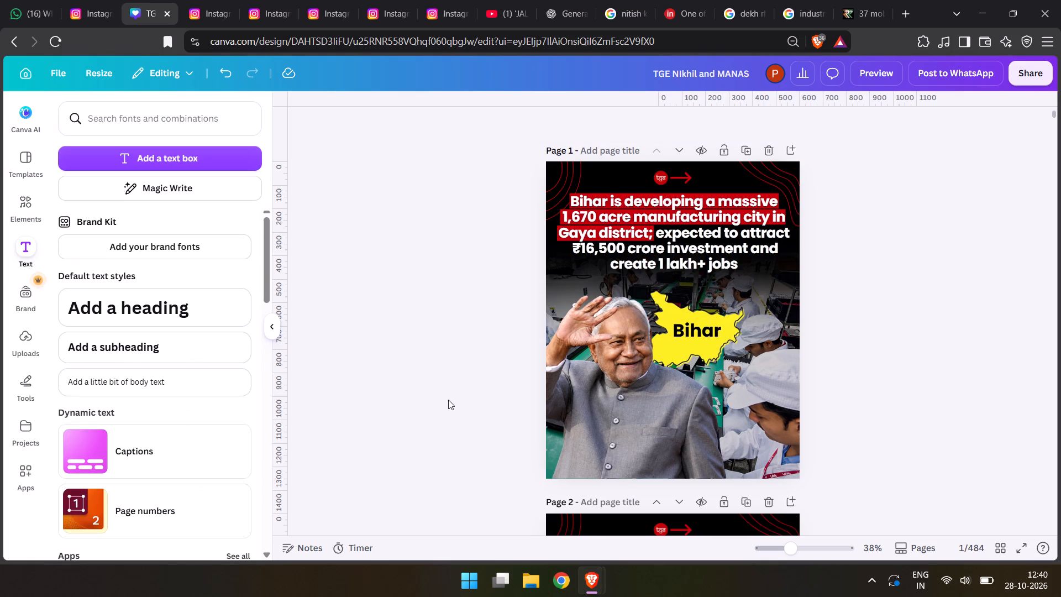
Add the recently used curved red arrow, flip it horizontally, rotate it and place it just below the Bihar map, pointing up.
click(28, 192)
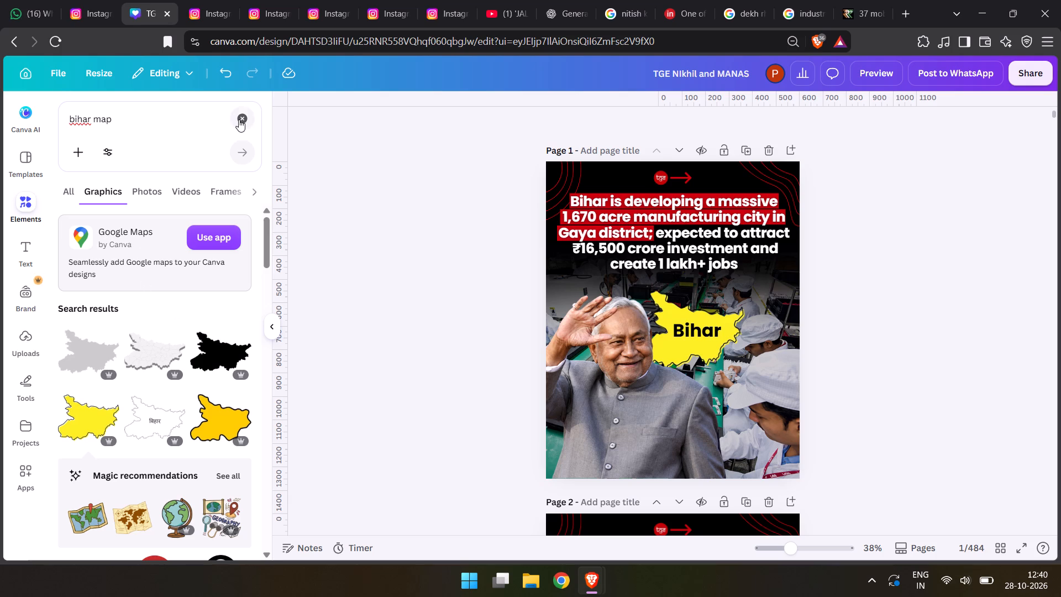
click(239, 119)
click(325, 250)
click(199, 208)
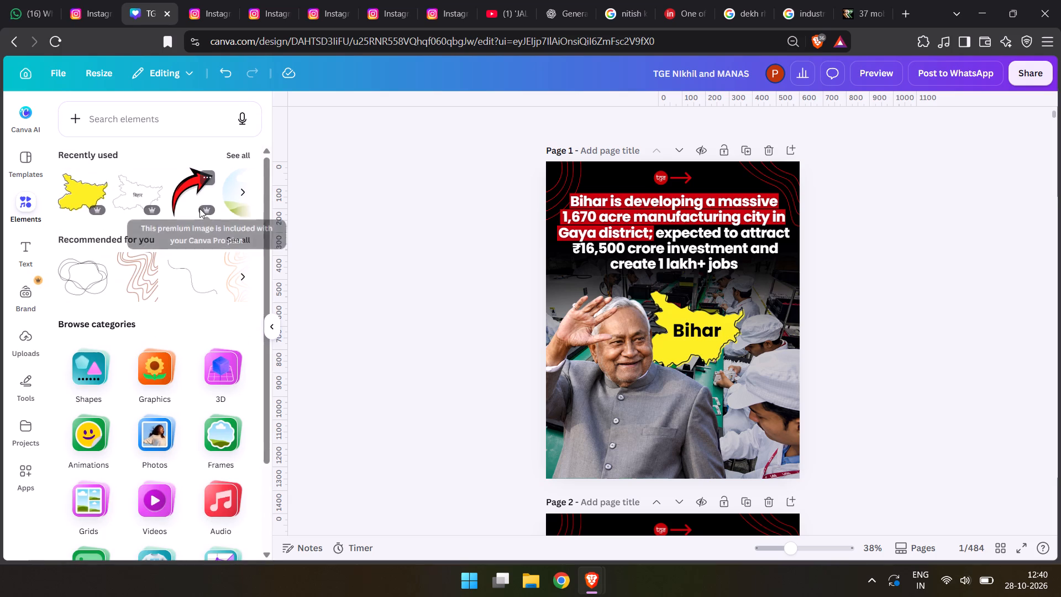
click(188, 197)
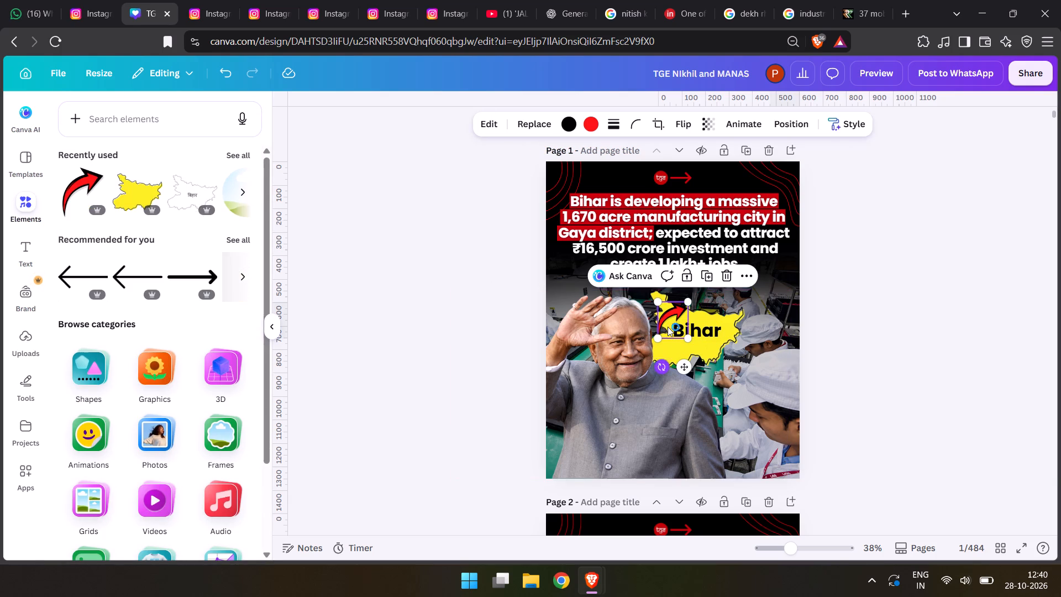
click(687, 122)
click(686, 151)
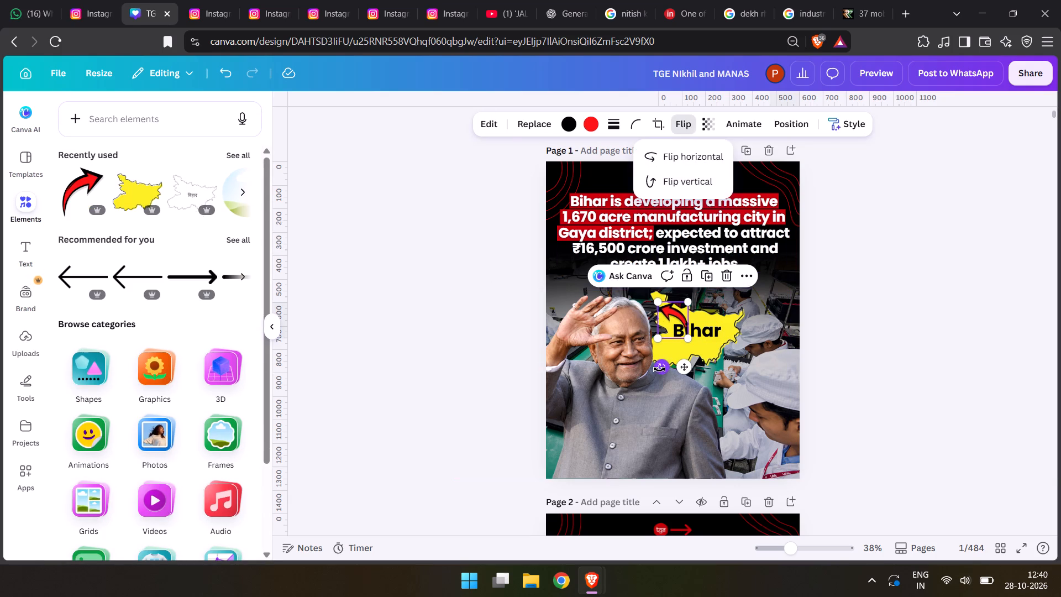
drag(659, 369, 656, 331)
drag(674, 313, 713, 367)
Change the curved arrow's black outline to white.
click(566, 123)
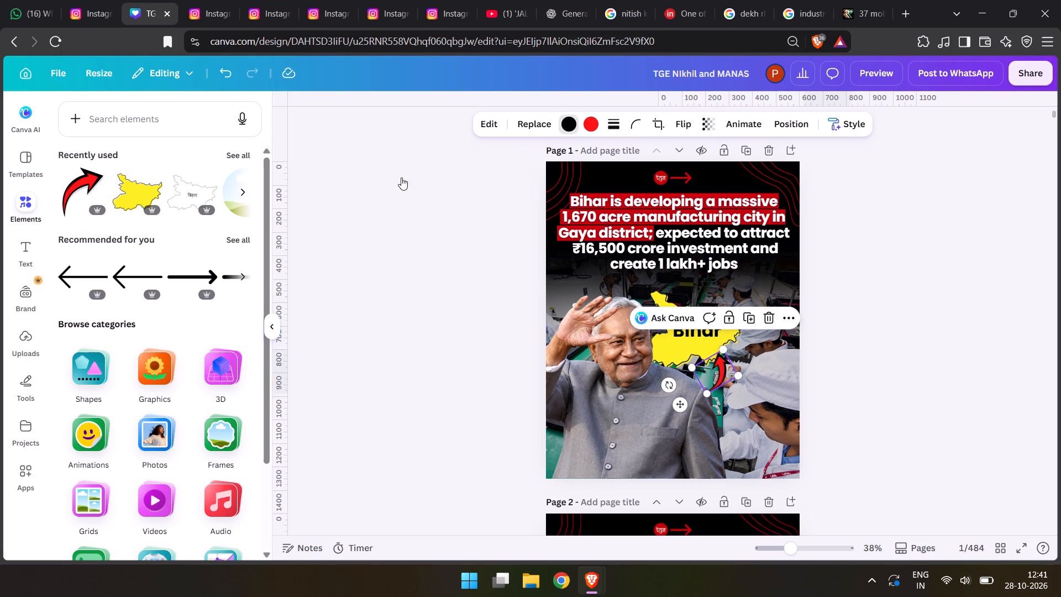
click(62, 228)
double_click(407, 363)
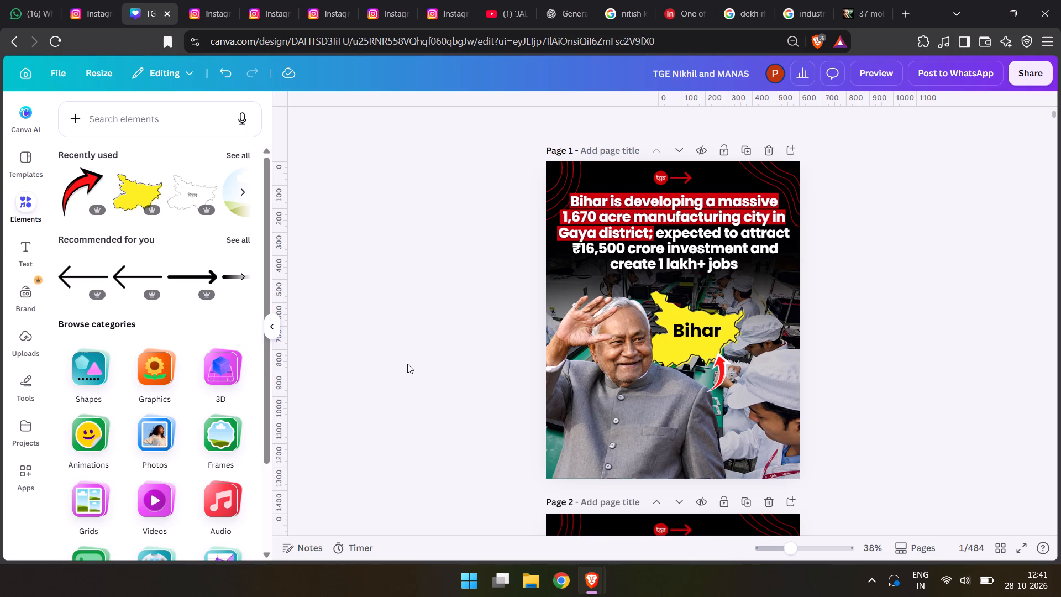
Apply the Glow shadow effect to the cutout photo of the waving man in the grey jacket on page 1.
click(575, 392)
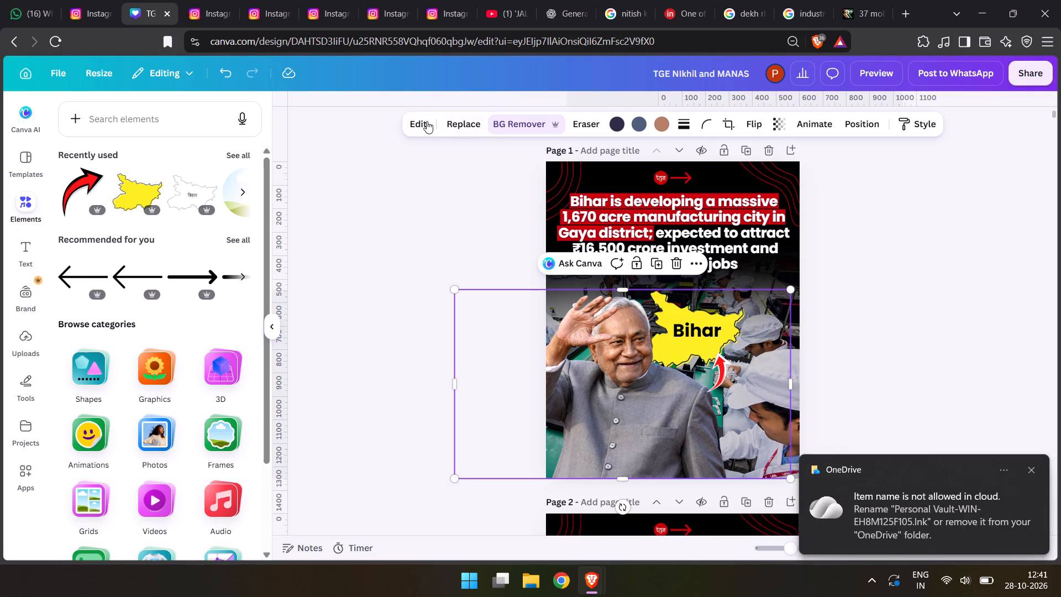
click(427, 121)
scroll(152, 386, down, 7)
click(156, 510)
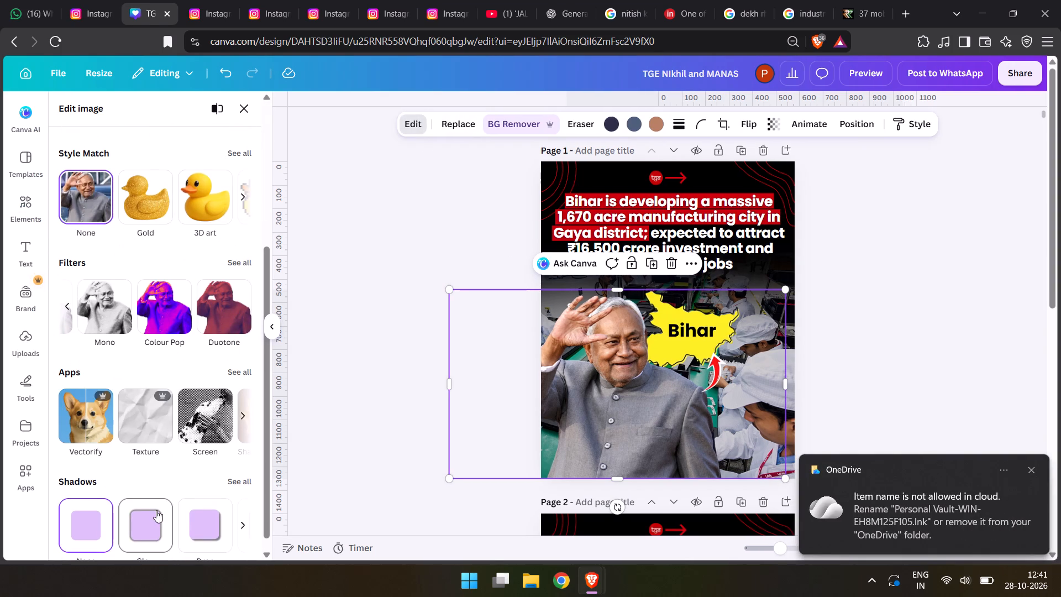
Enlarge the waving man's cutout slightly from its lower-left and upper-right corners so it fills more of the page's lower left.
drag(447, 480, 432, 495)
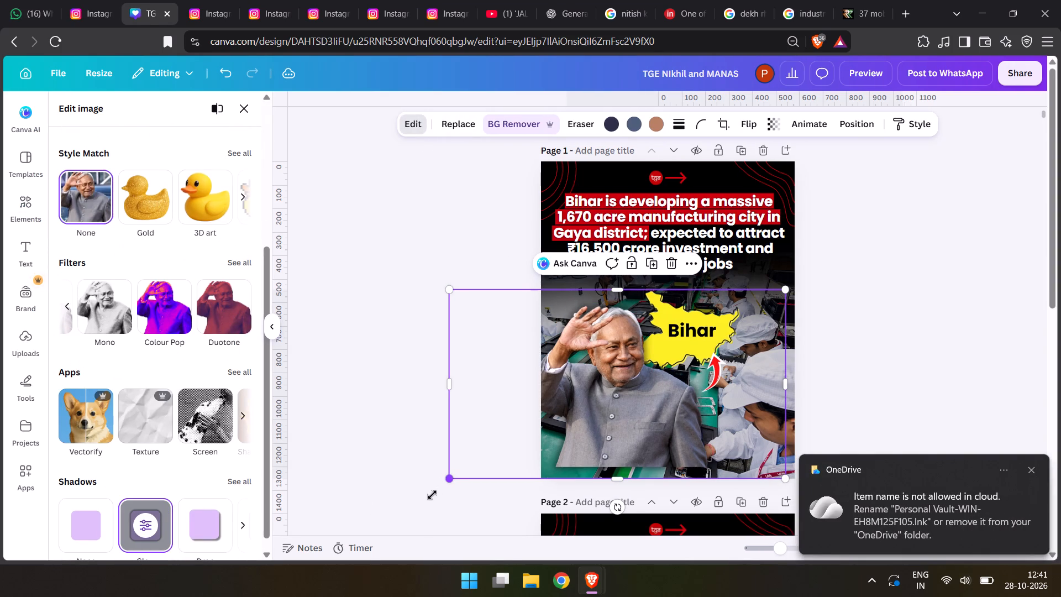
drag(432, 495, 423, 501)
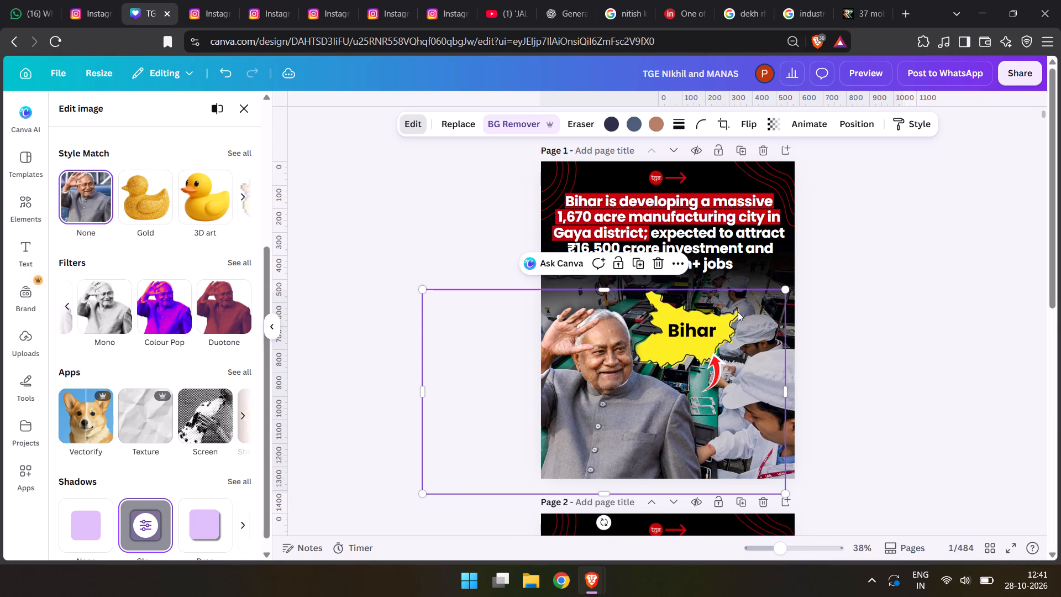
drag(784, 286, 801, 273)
click(645, 425)
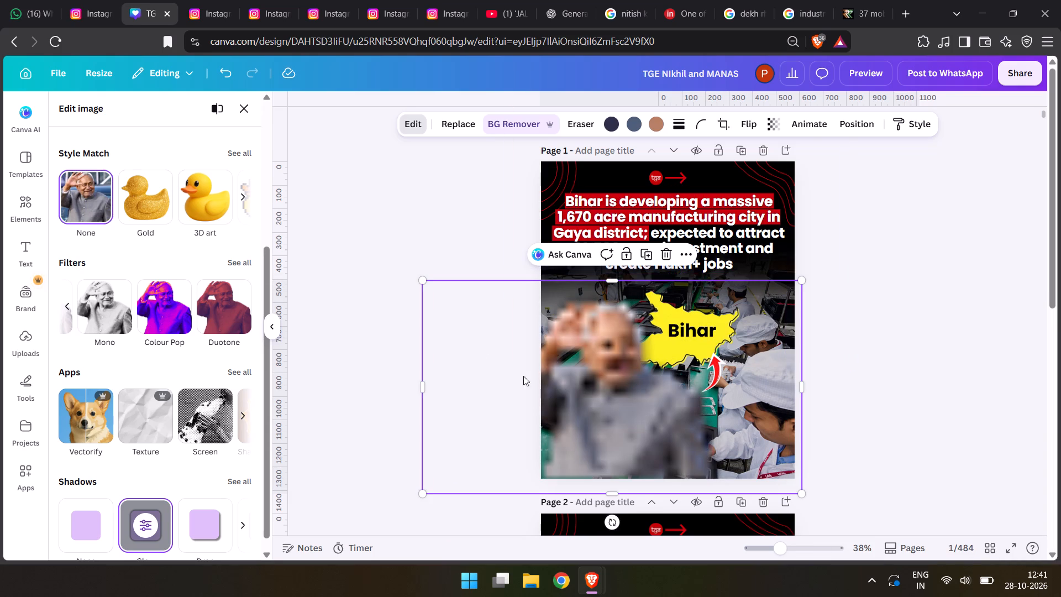
double_click(392, 294)
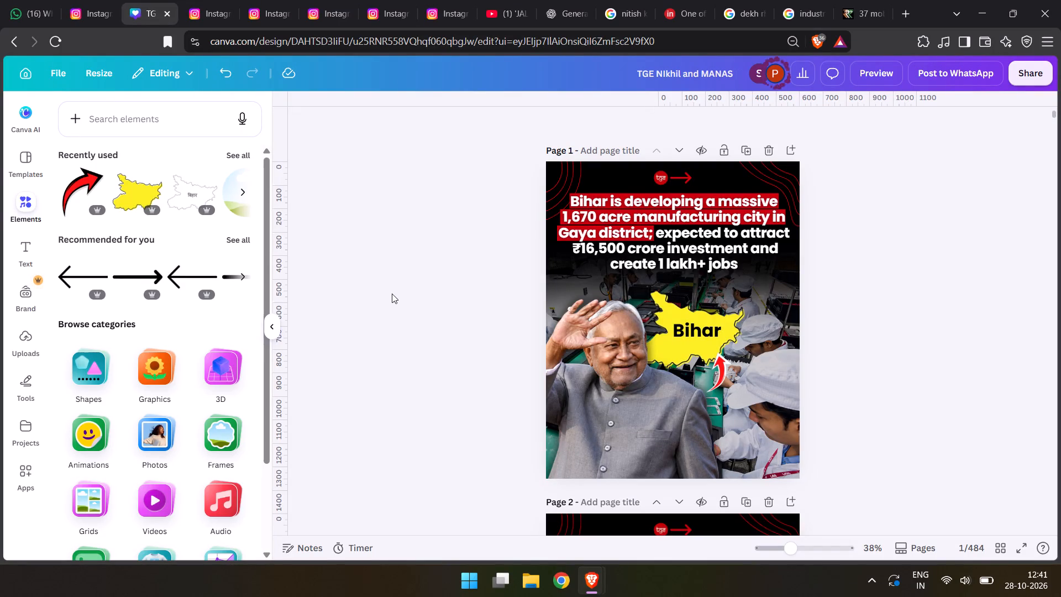
Select the "Bihar" text label on the yellow map for editing.
click(698, 332)
click(696, 331)
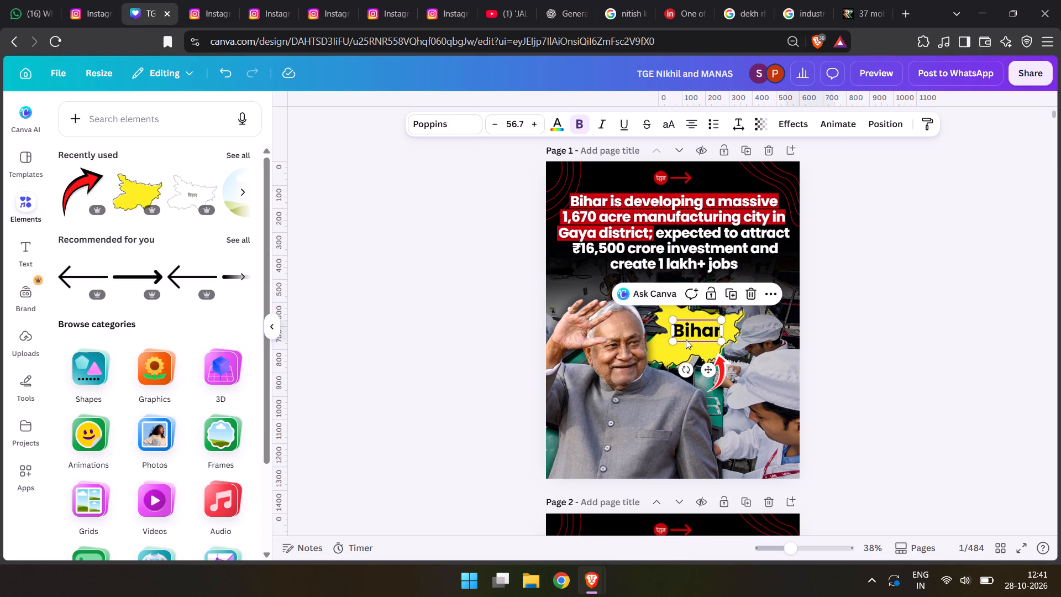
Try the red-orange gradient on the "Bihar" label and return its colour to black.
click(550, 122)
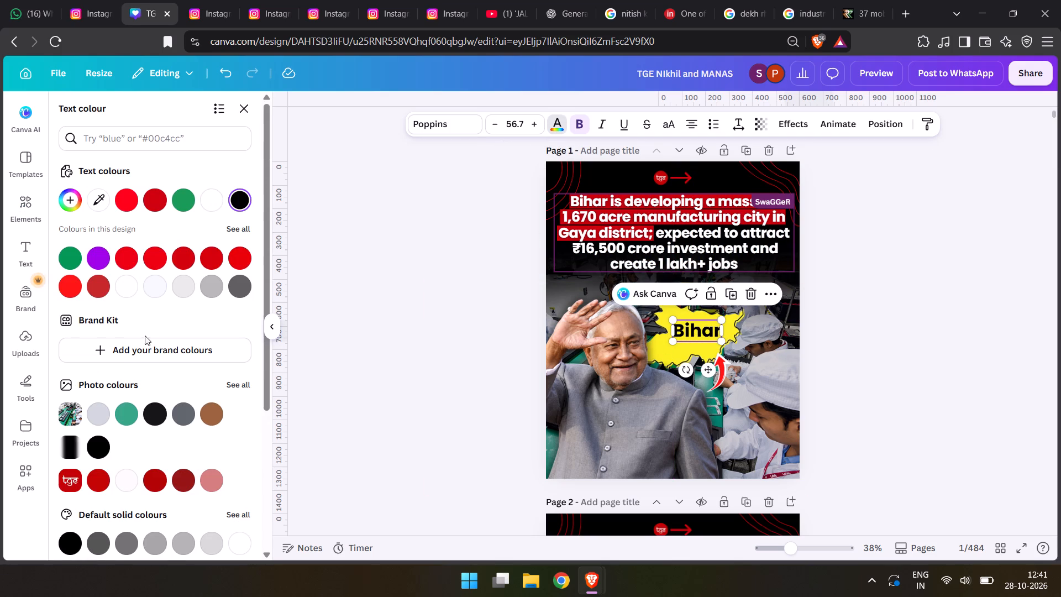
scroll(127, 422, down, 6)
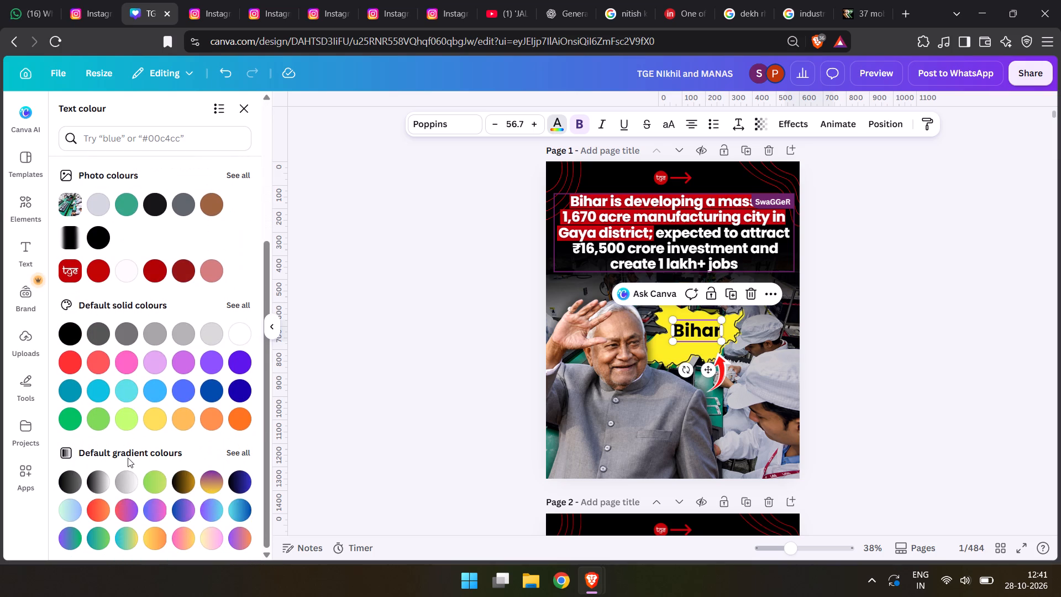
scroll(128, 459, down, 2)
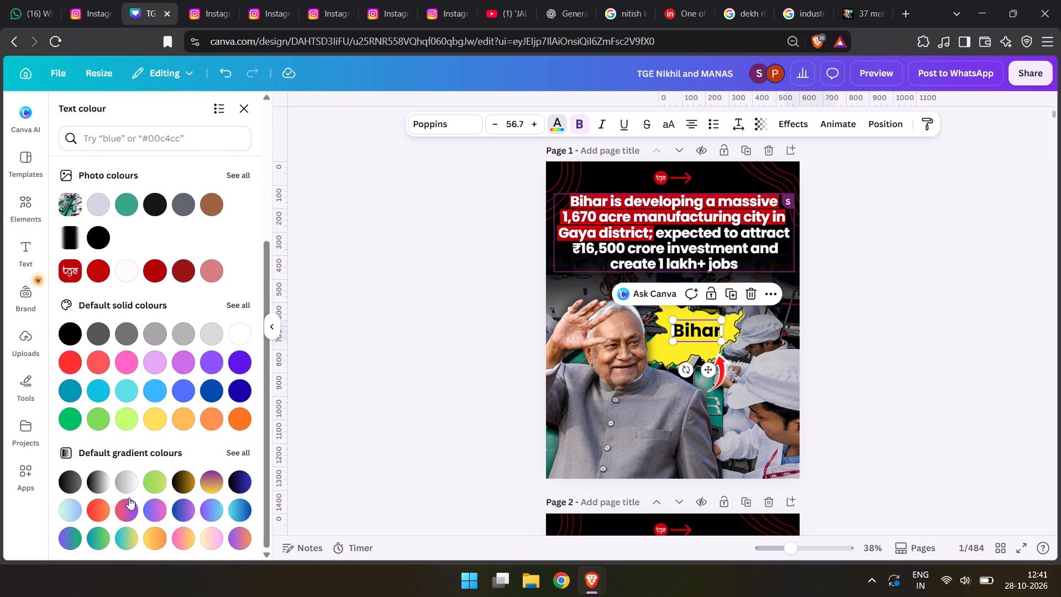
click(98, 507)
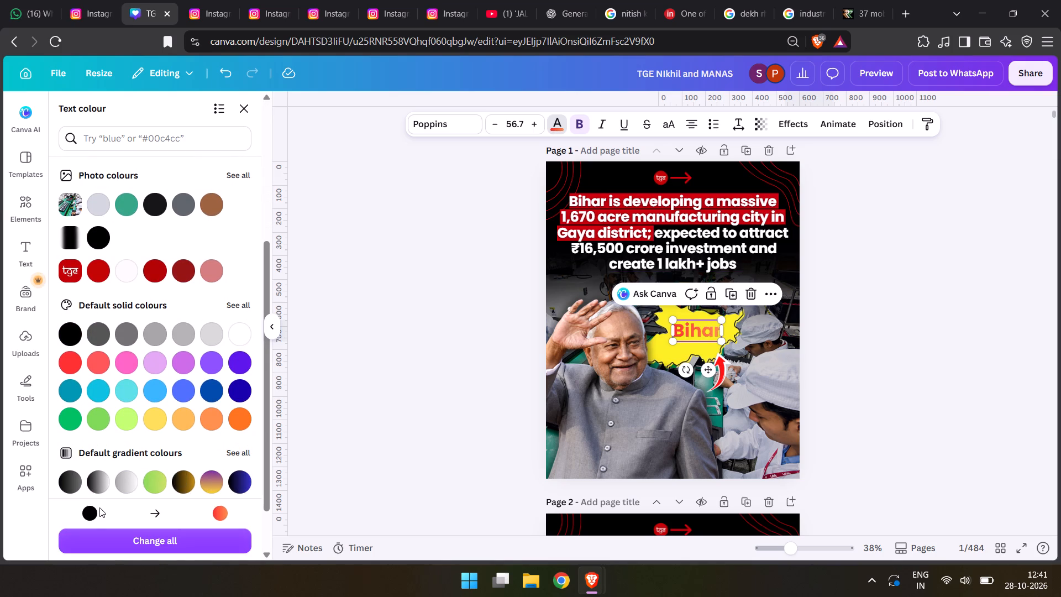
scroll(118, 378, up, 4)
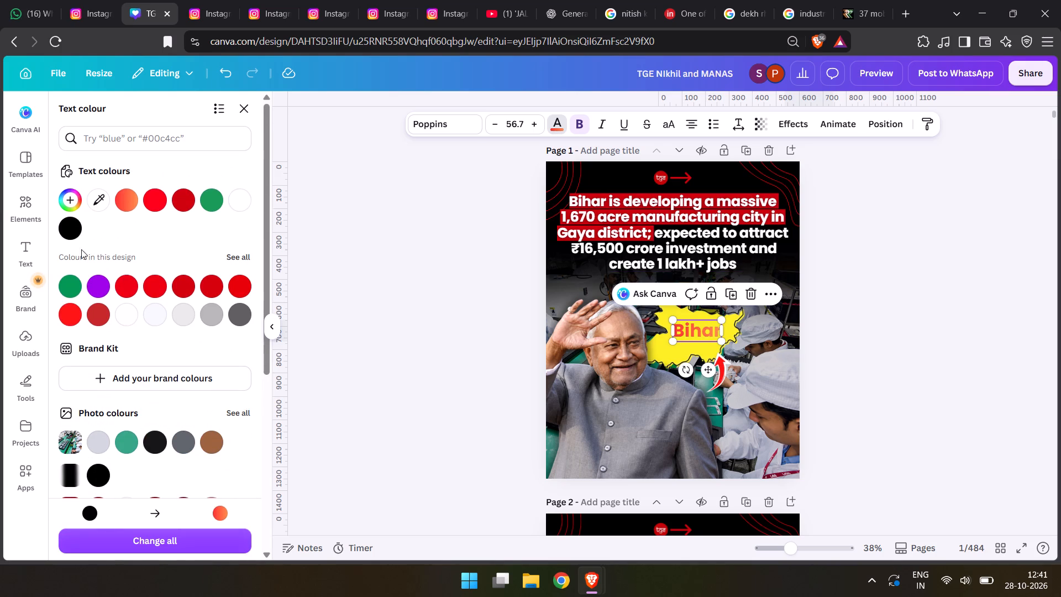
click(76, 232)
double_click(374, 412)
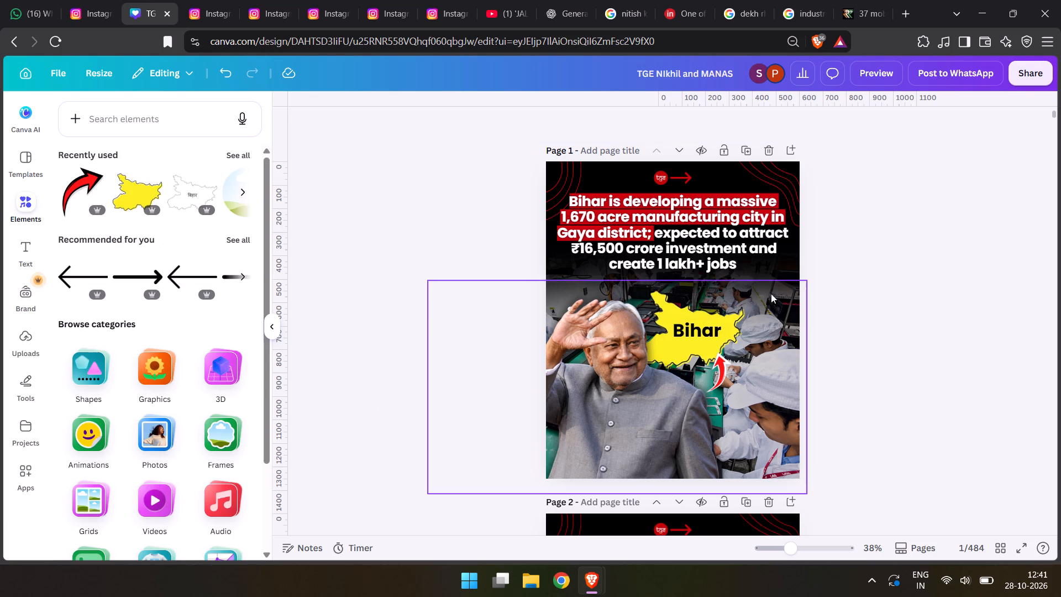
Set the "Bihar" label's font weight to Poppins SemiBold.
click(705, 327)
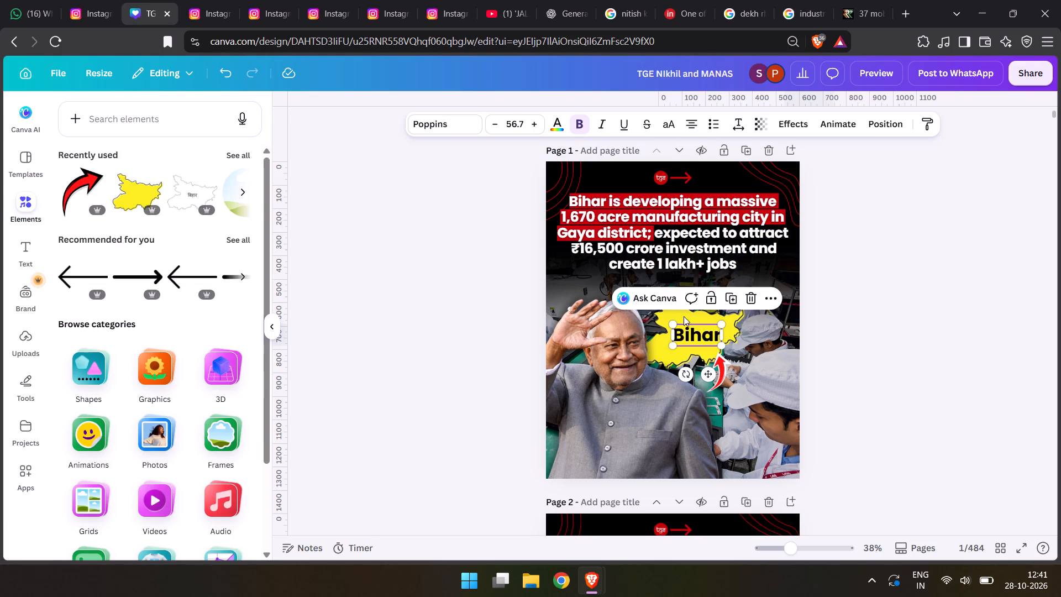
click(447, 122)
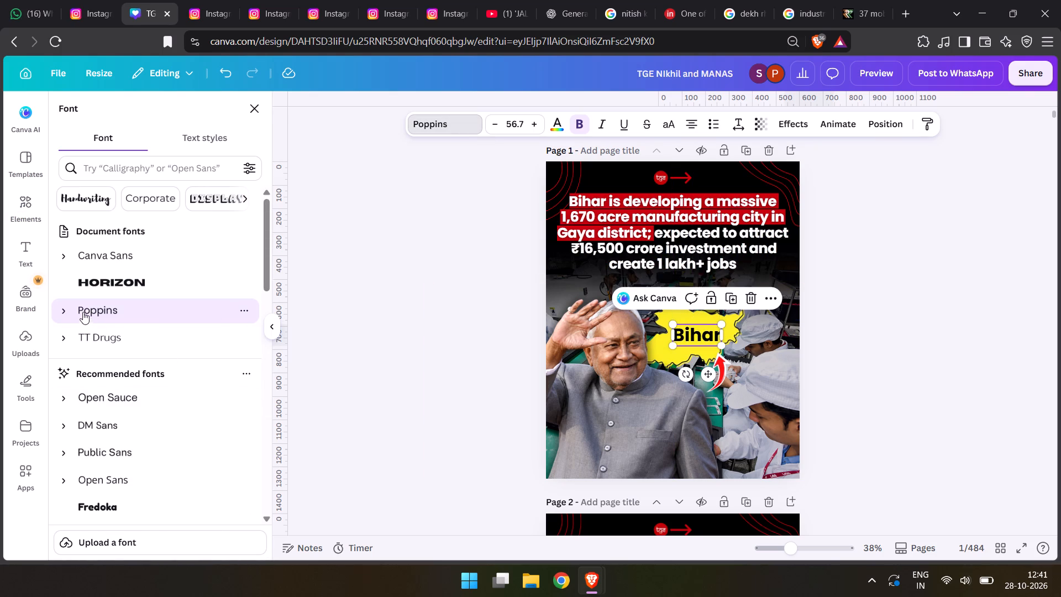
click(63, 312)
click(125, 471)
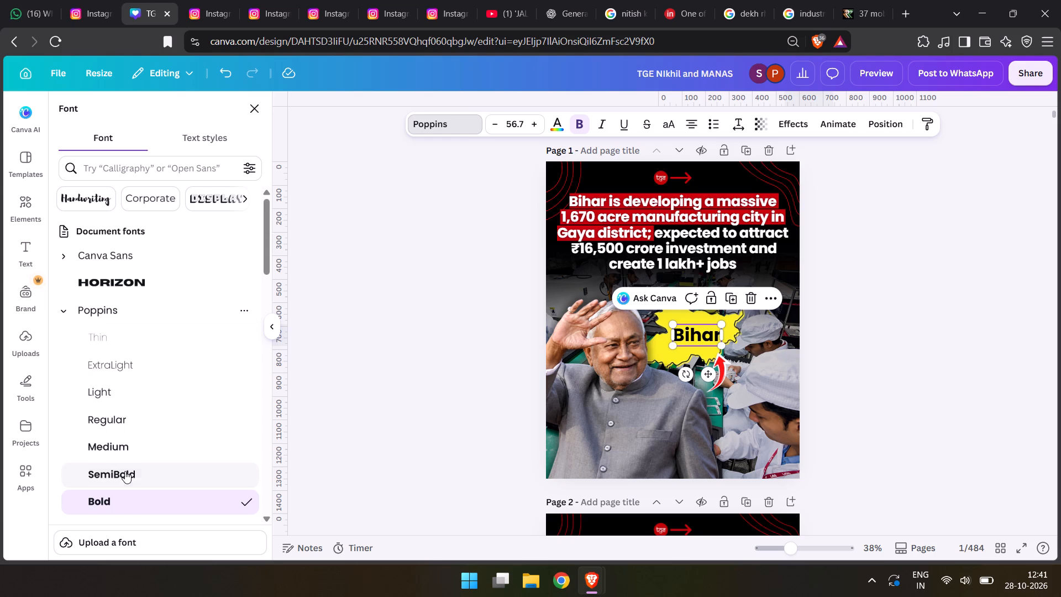
click(694, 337)
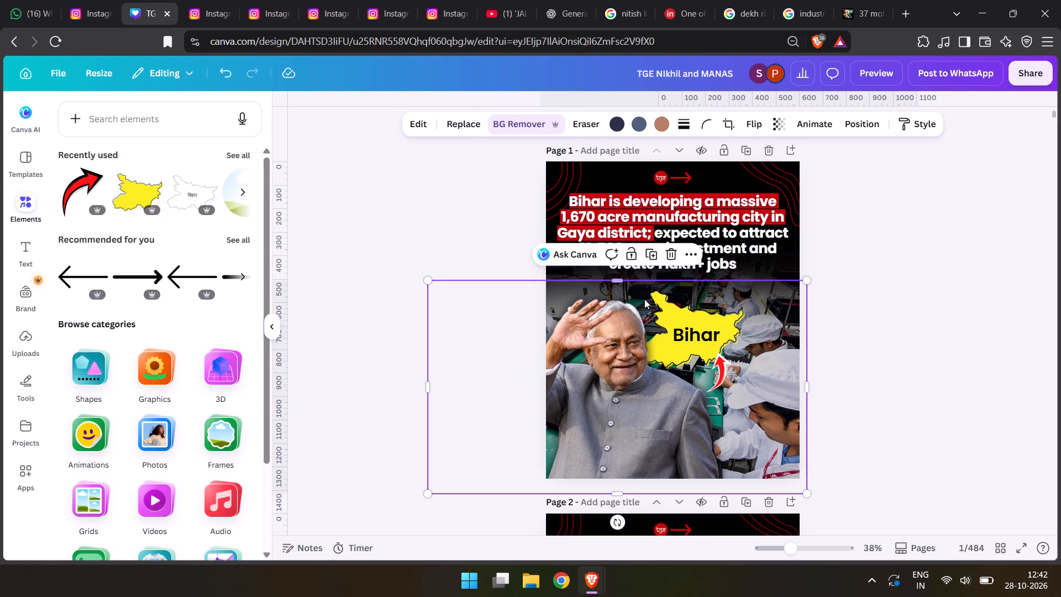
Reduce the "Bihar" label's font size to 53.7 and recentre the label on the yellow map.
click(703, 333)
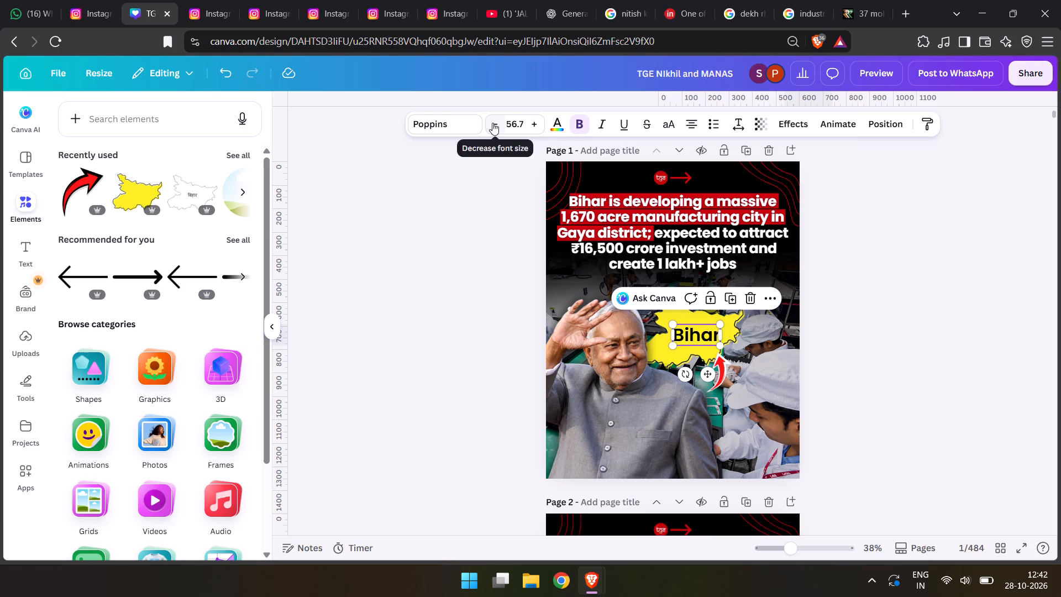
double_click(492, 123)
click(492, 123)
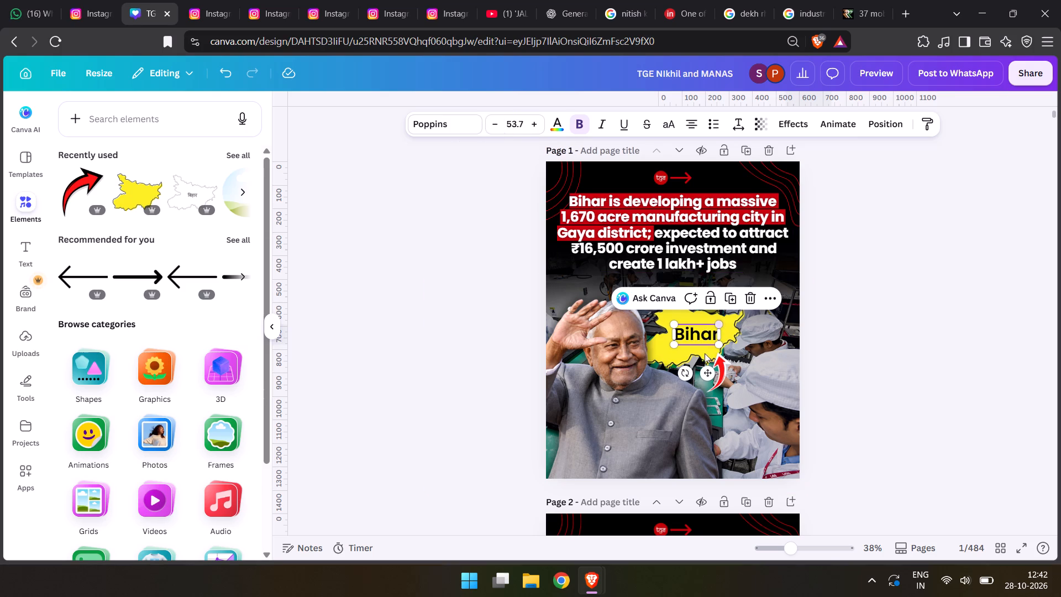
click(706, 374)
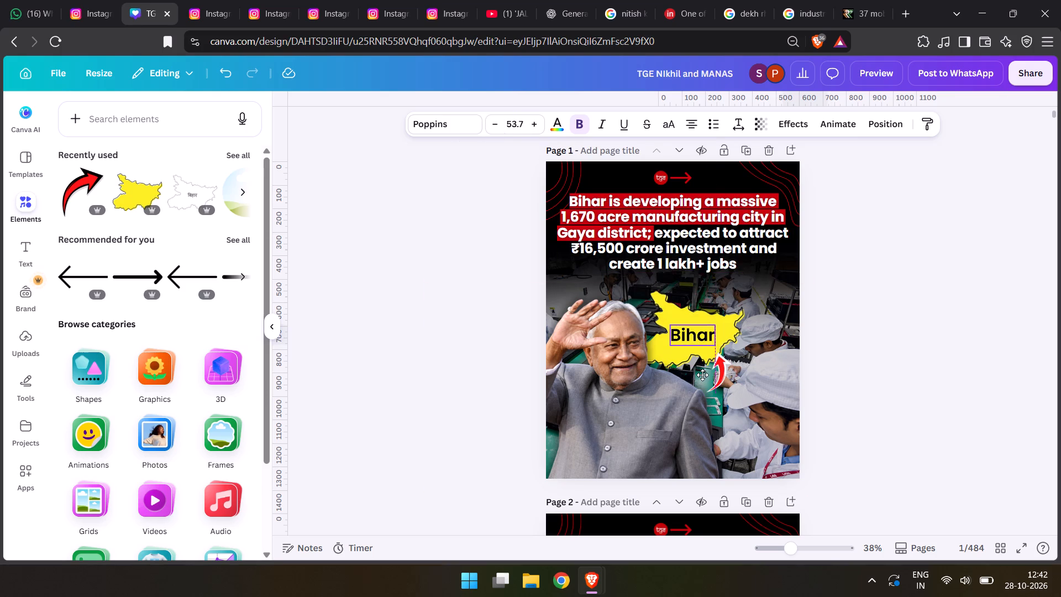
double_click(477, 357)
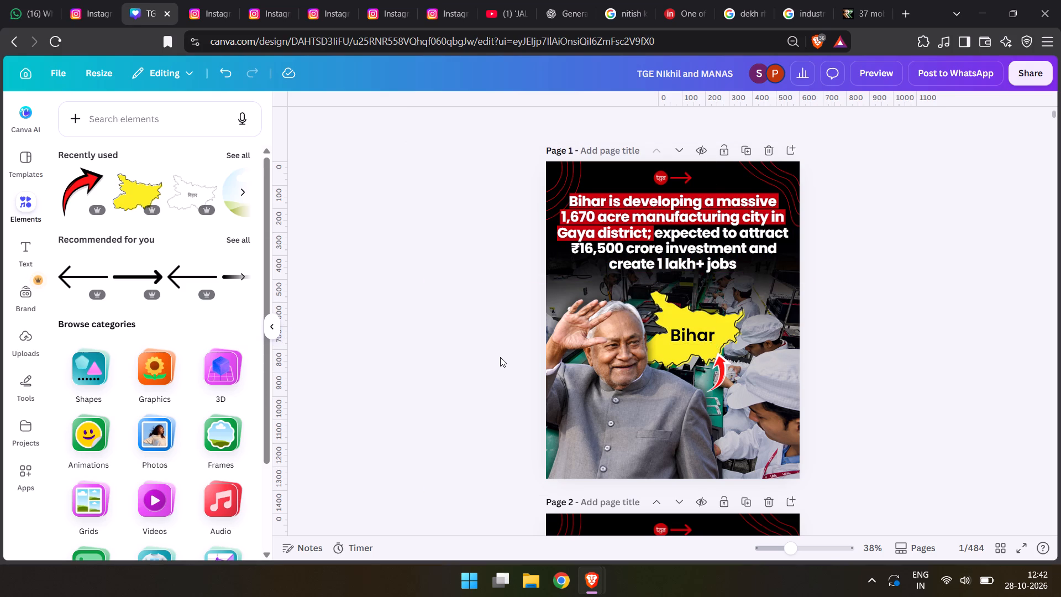
Add a Glow shadow to the curved red arrow below the map with its size set to 100.
click(711, 374)
click(495, 125)
scroll(187, 443, down, 7)
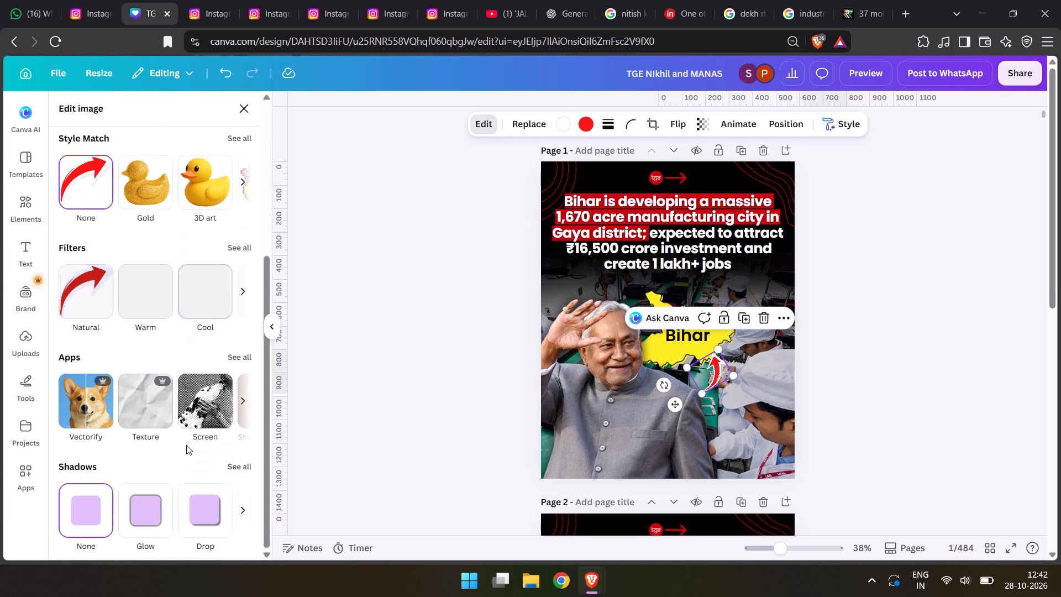
click(162, 506)
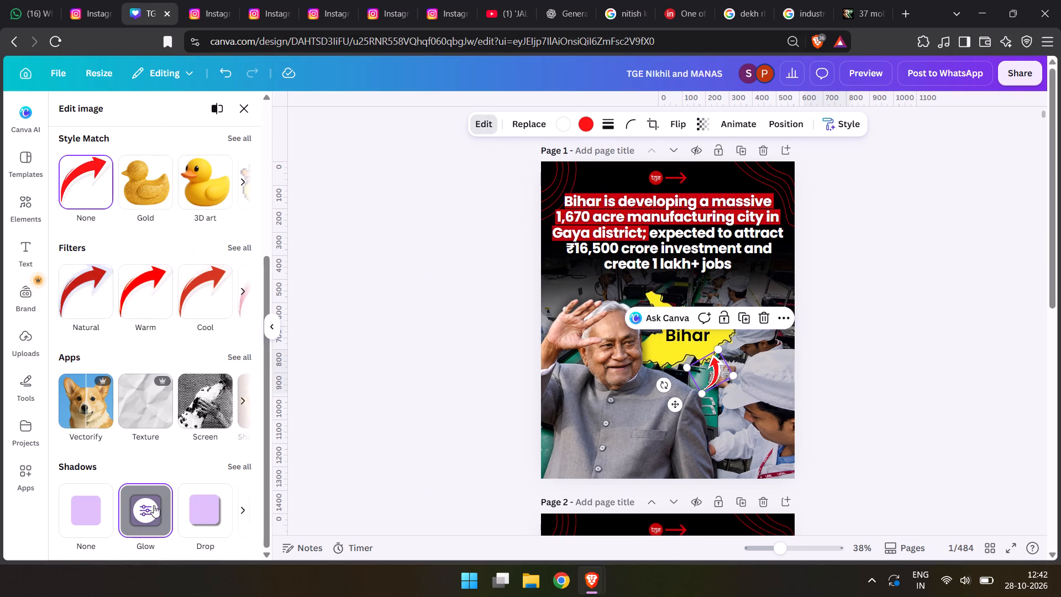
click(154, 505)
drag(181, 164, 317, 190)
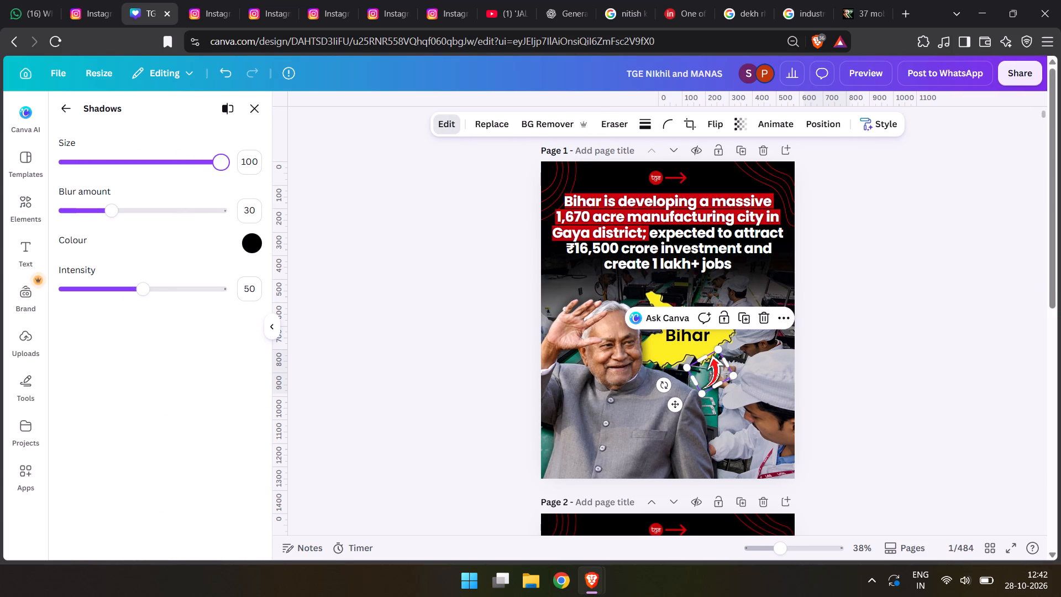
drag(317, 190, 419, 208)
triple_click(845, 311)
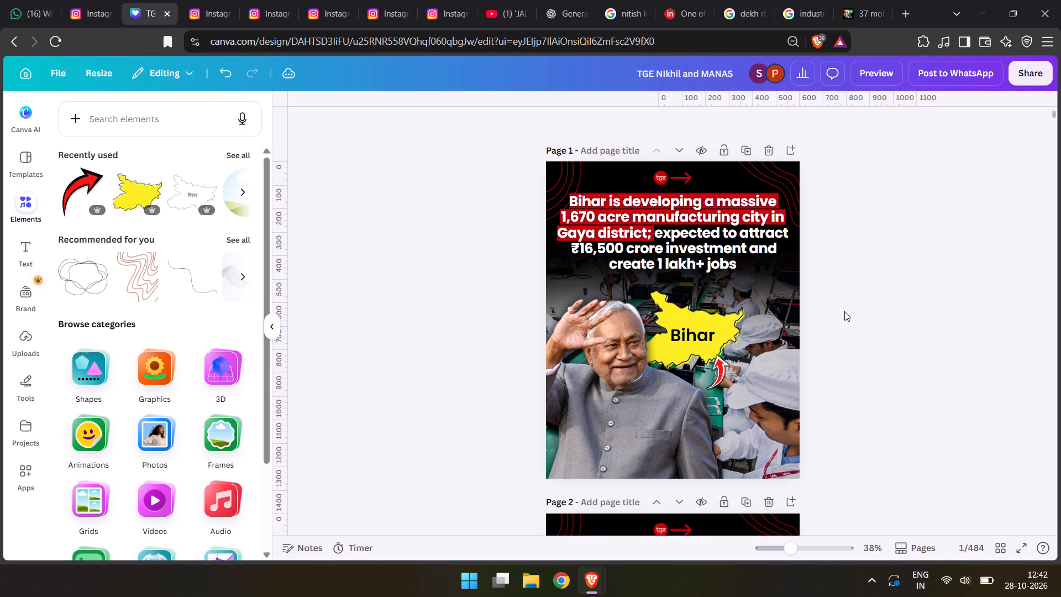
Delete the small red arrow beside the tge logo at the top of page 1.
click(669, 172)
click(637, 145)
double_click(403, 210)
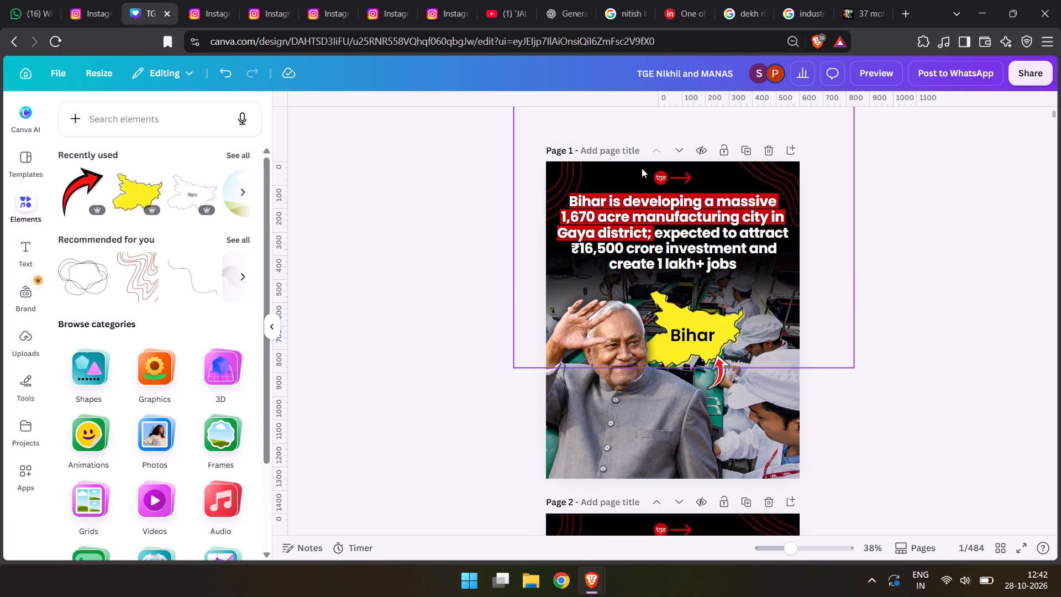
click(685, 176)
click(742, 148)
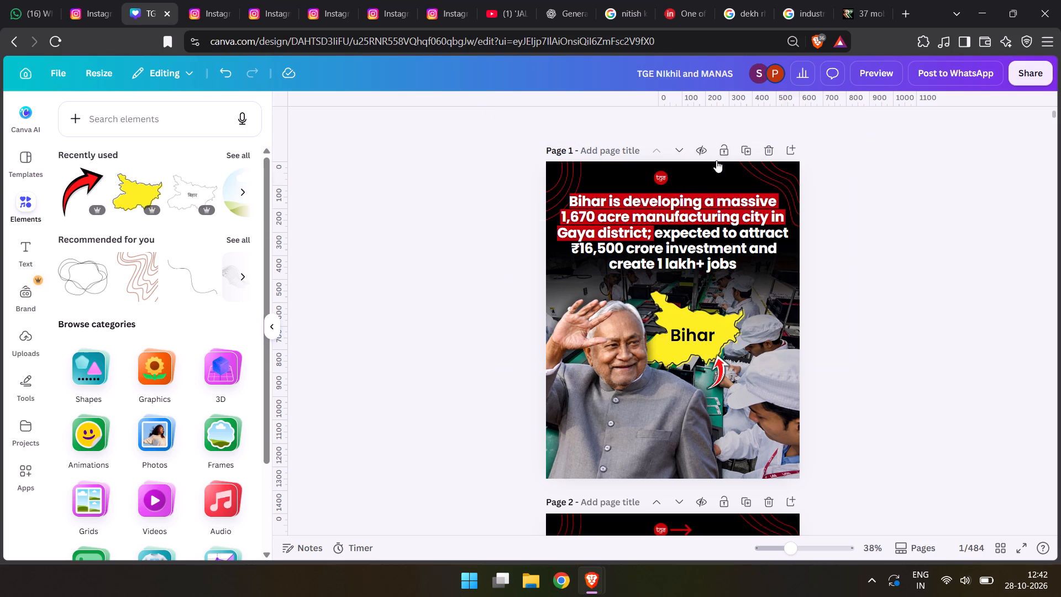
Move the tge logo to the horizontal centre of page 1, above the headline.
drag(659, 179, 668, 179)
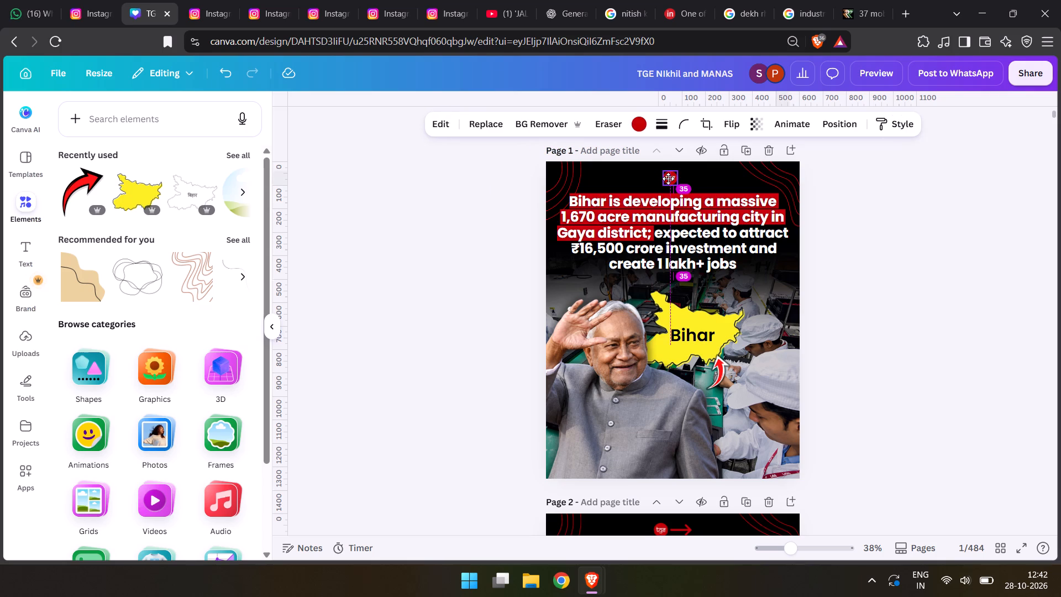
drag(668, 179, 671, 180)
double_click(421, 237)
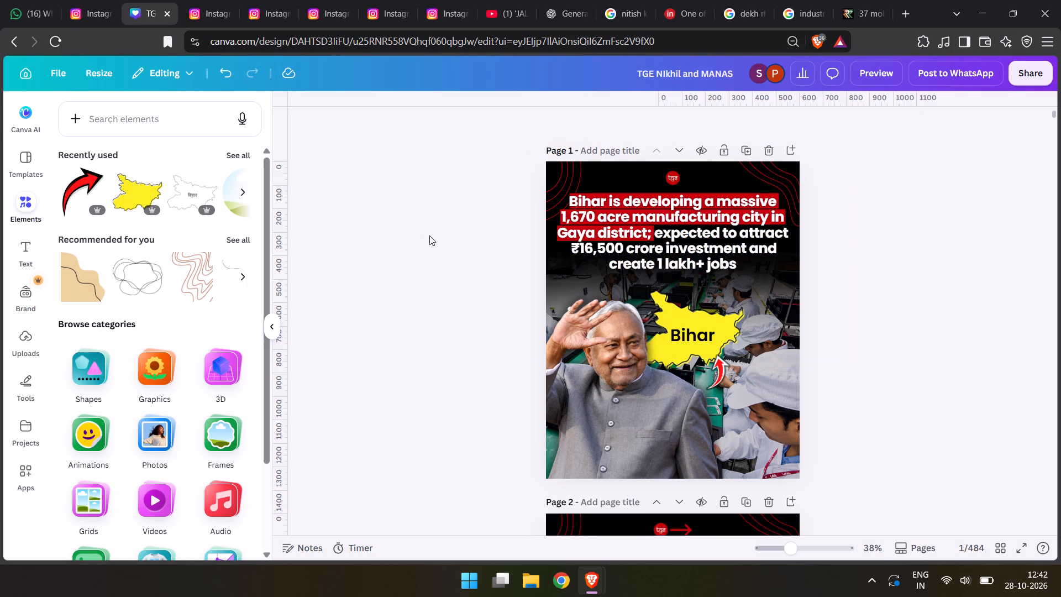
Set the headline text box's Y position to 130 px.
click(632, 222)
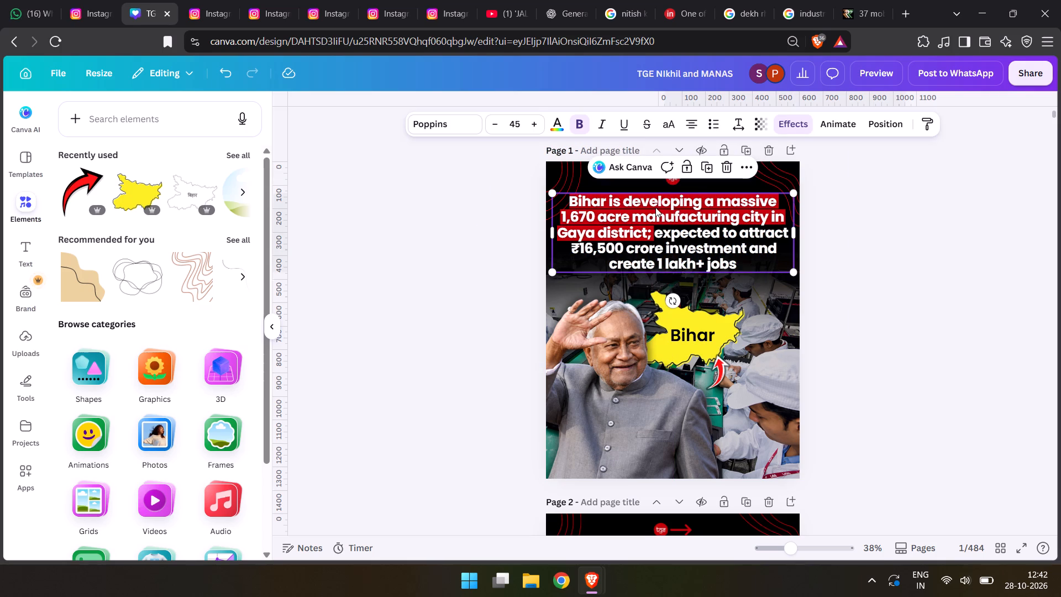
click(872, 127)
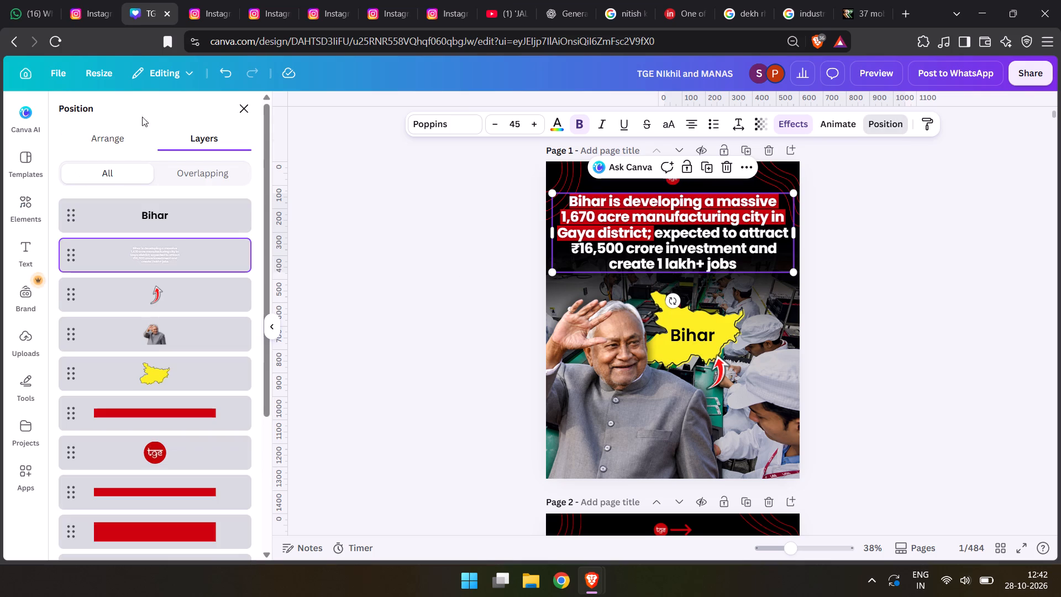
click(118, 138)
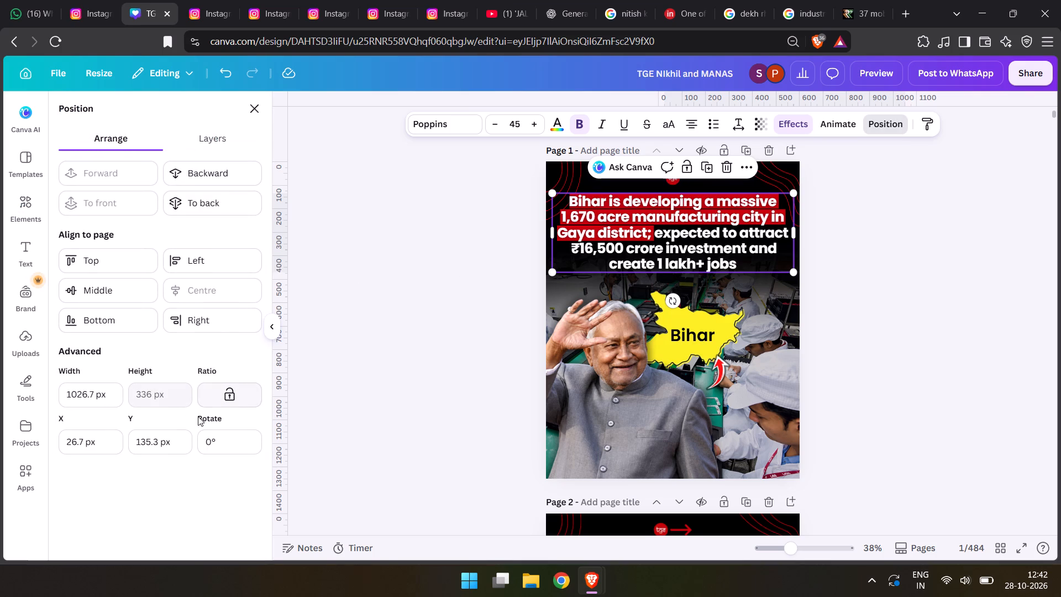
click(174, 438)
key(BackSpace)
key(BackSpace)
key(BackSpace)
key(Insert)
key(Insert)
key(Insert)
key(0)
key(Return)
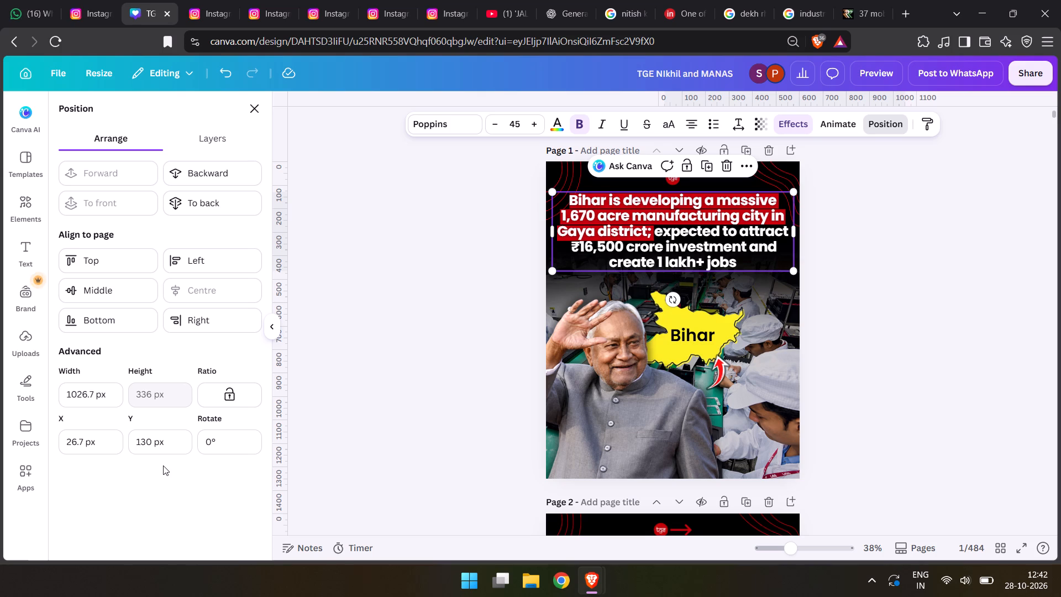
Realign the three red highlight bars behind the headline's first three lines with the repositioned text.
click(209, 146)
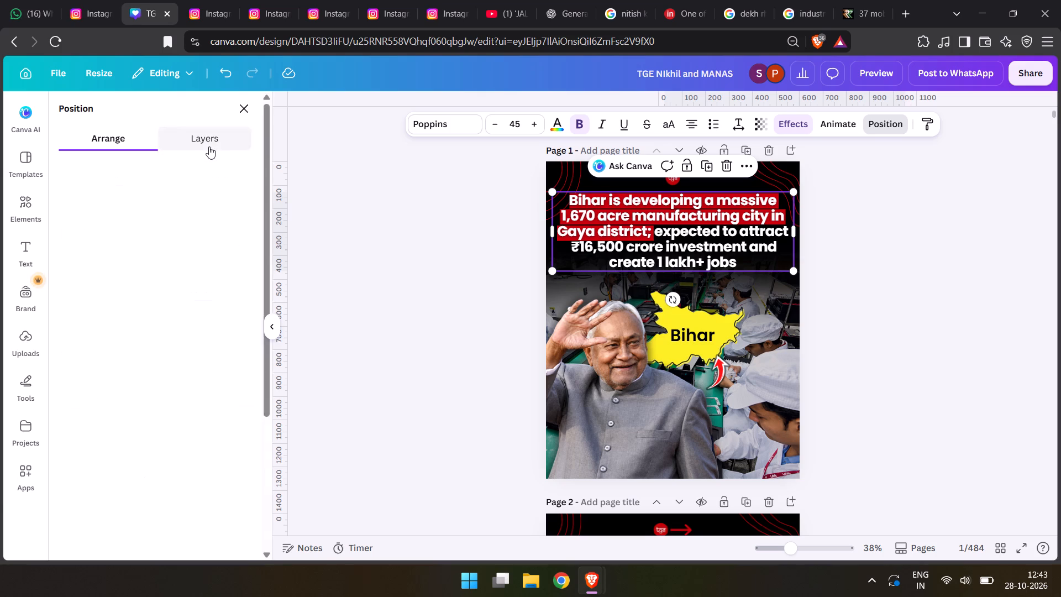
click(182, 409)
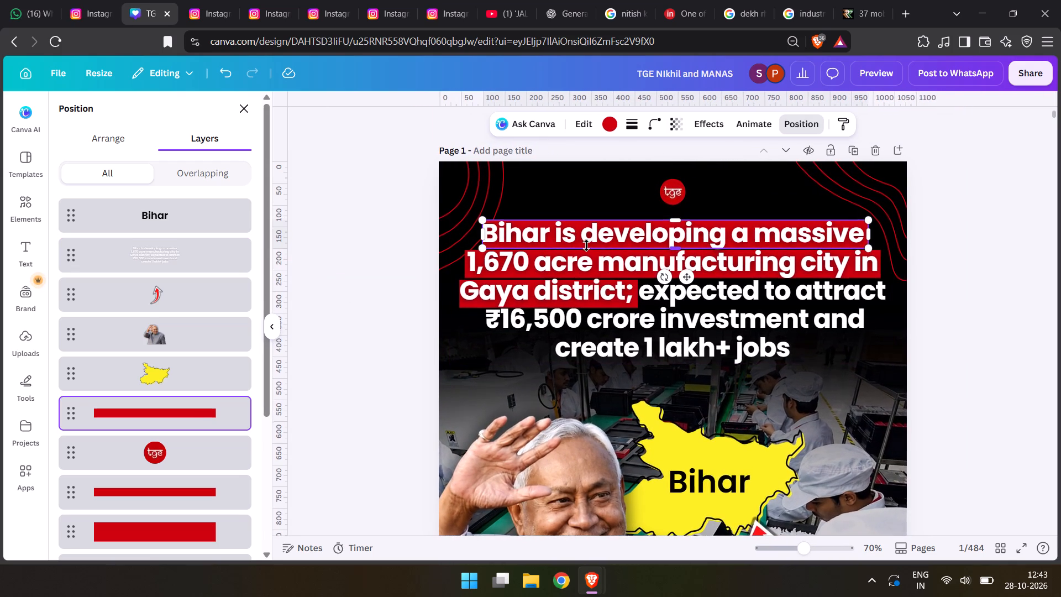
click(577, 231)
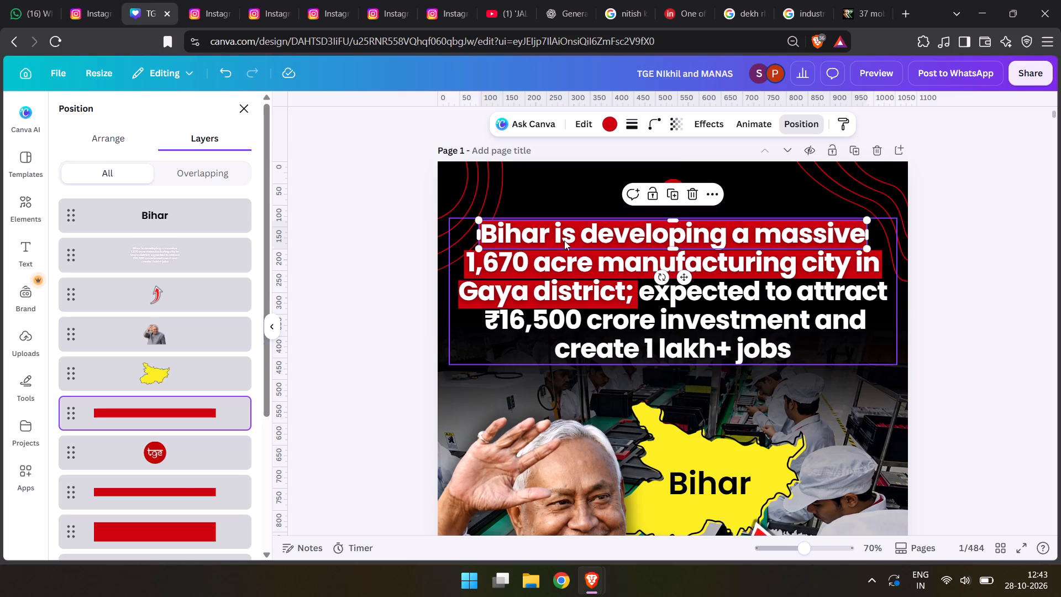
click(176, 489)
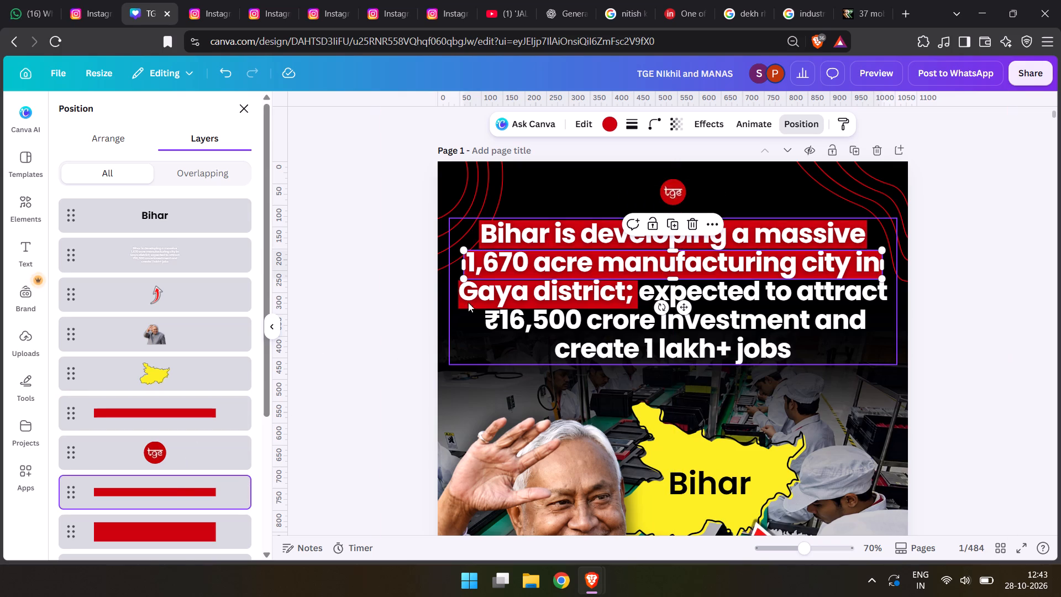
click(198, 522)
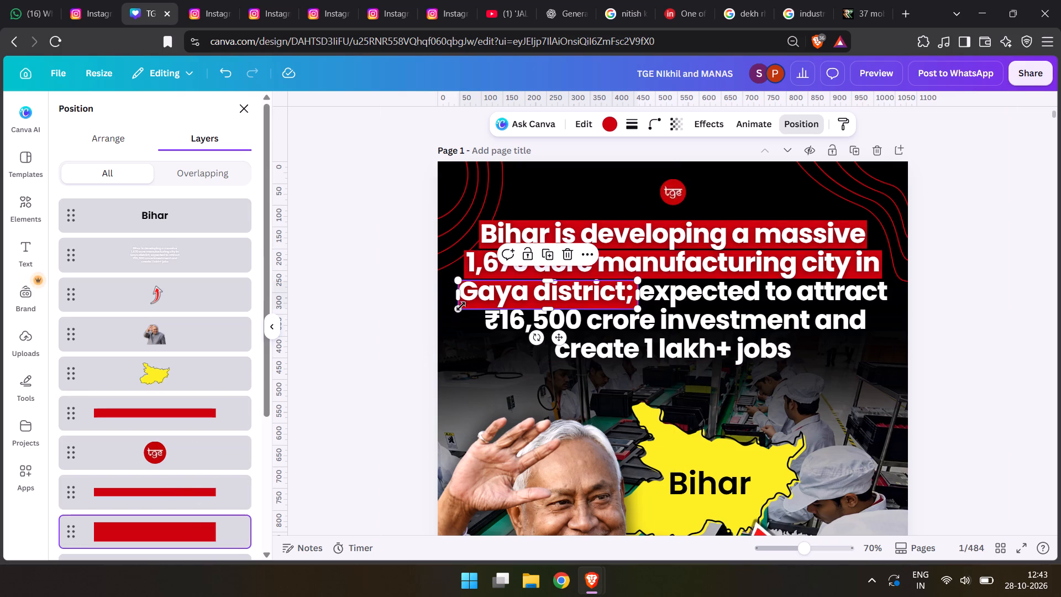
click(476, 302)
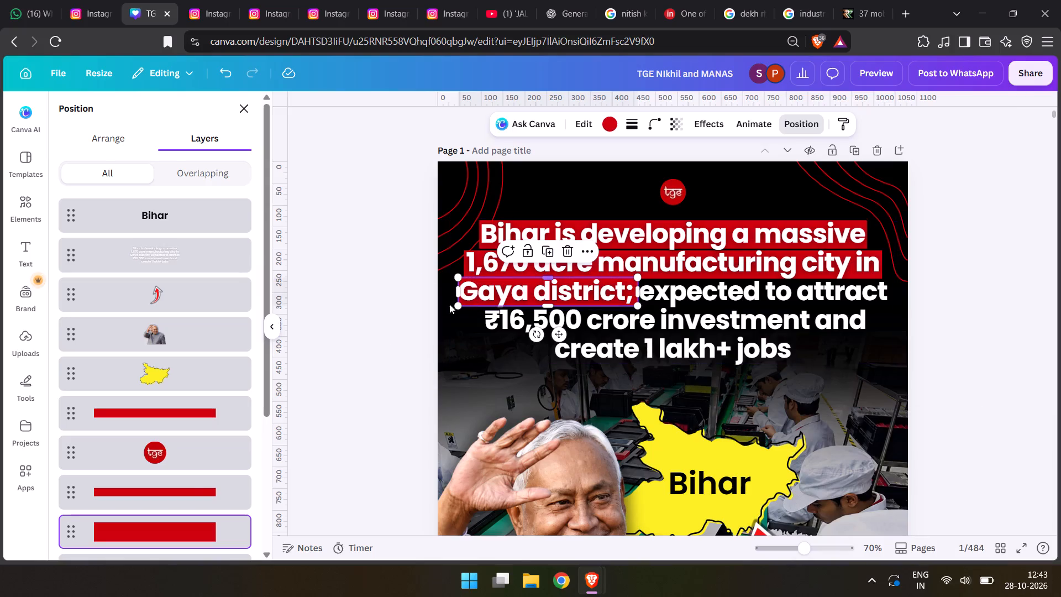
click(188, 481)
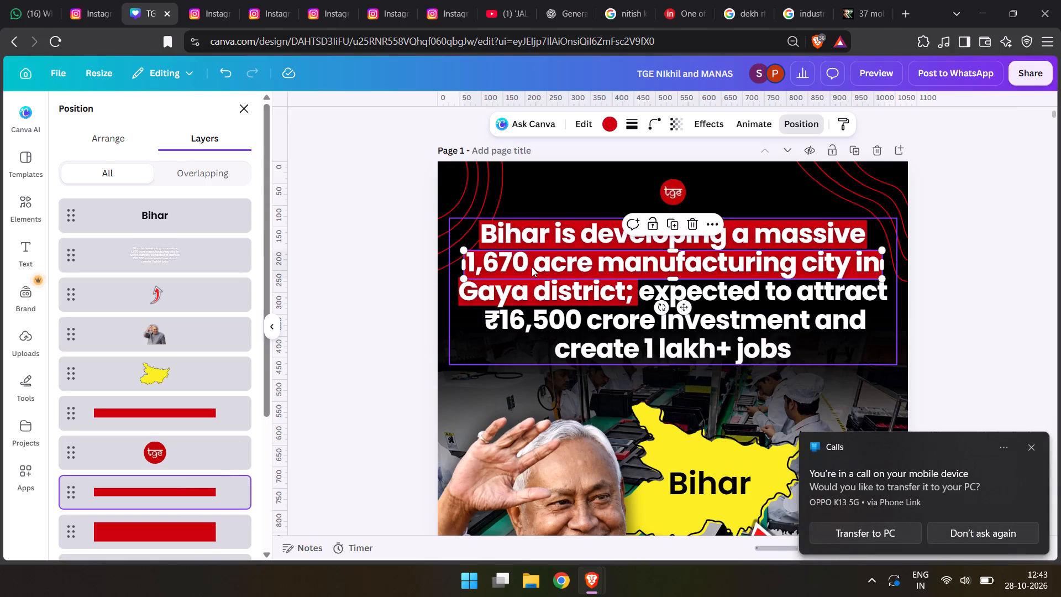
click(532, 267)
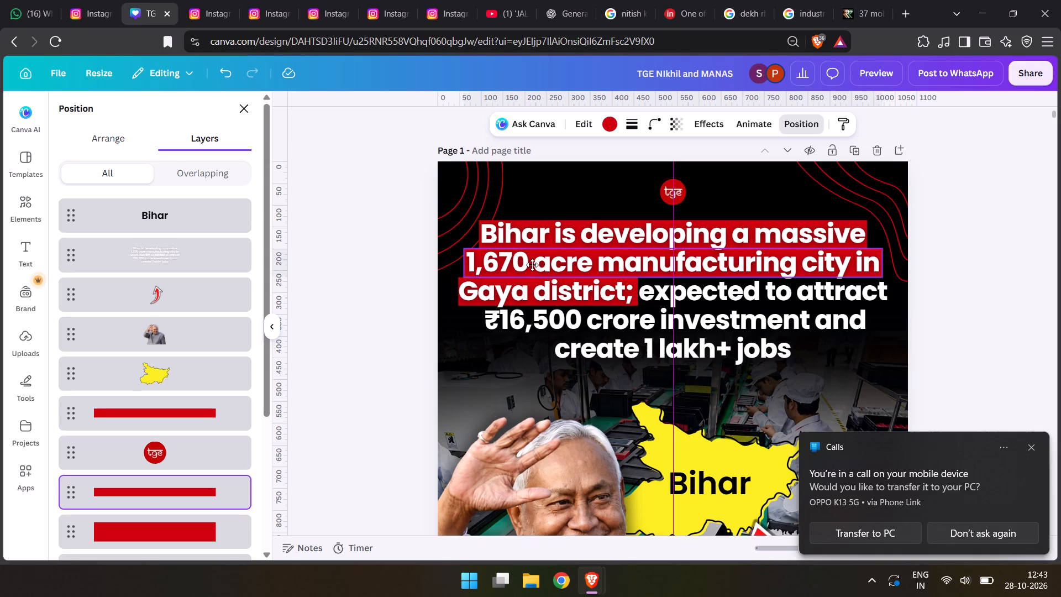
double_click(368, 306)
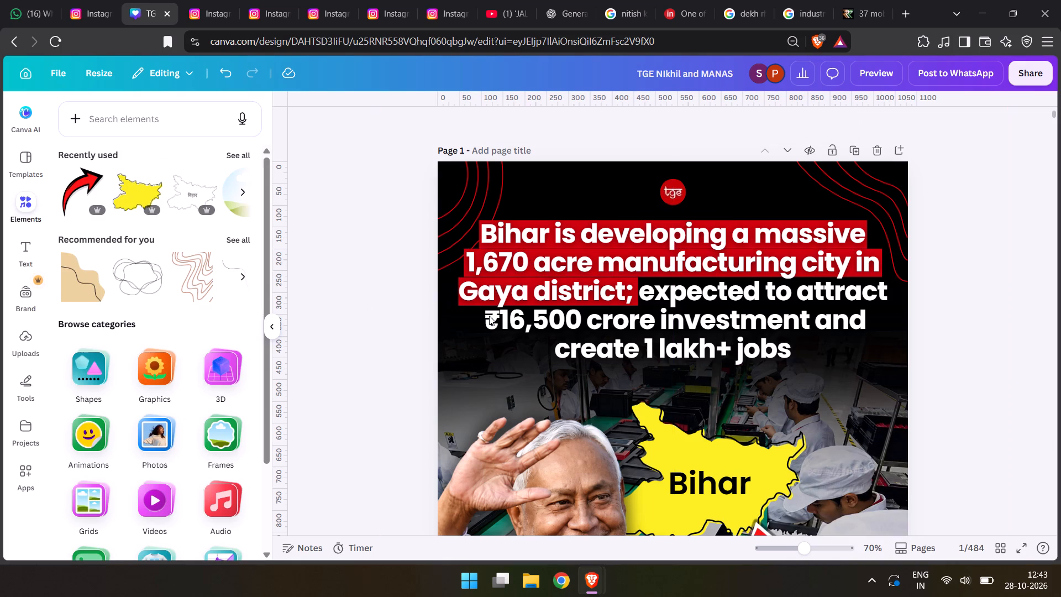
Fine-tune the red bars behind the first headline line and "Gaya district;", slightly widening the latter and nudging it into line.
click(511, 285)
click(901, 118)
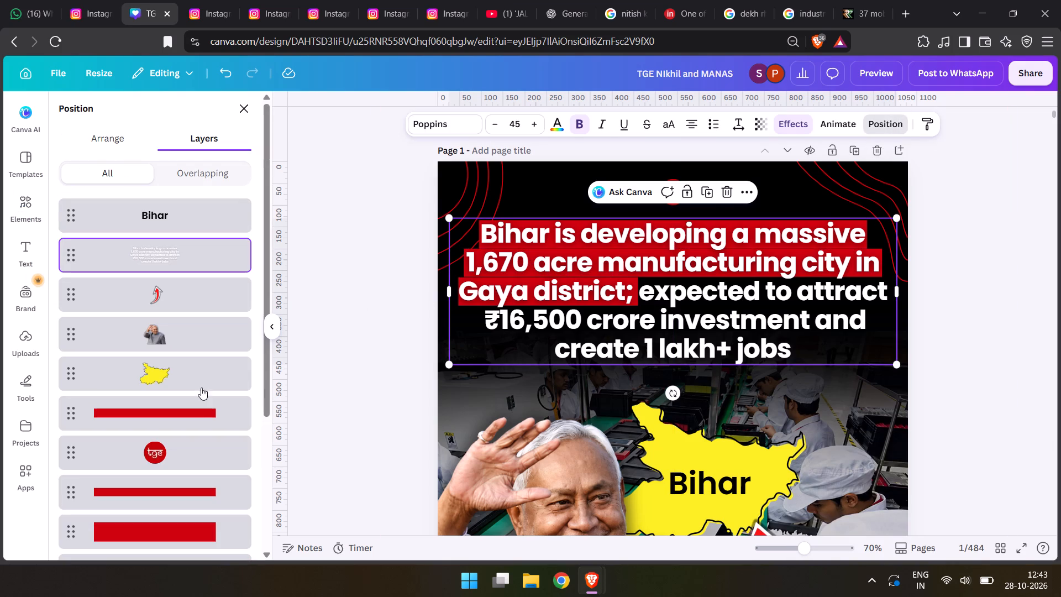
click(175, 413)
click(553, 235)
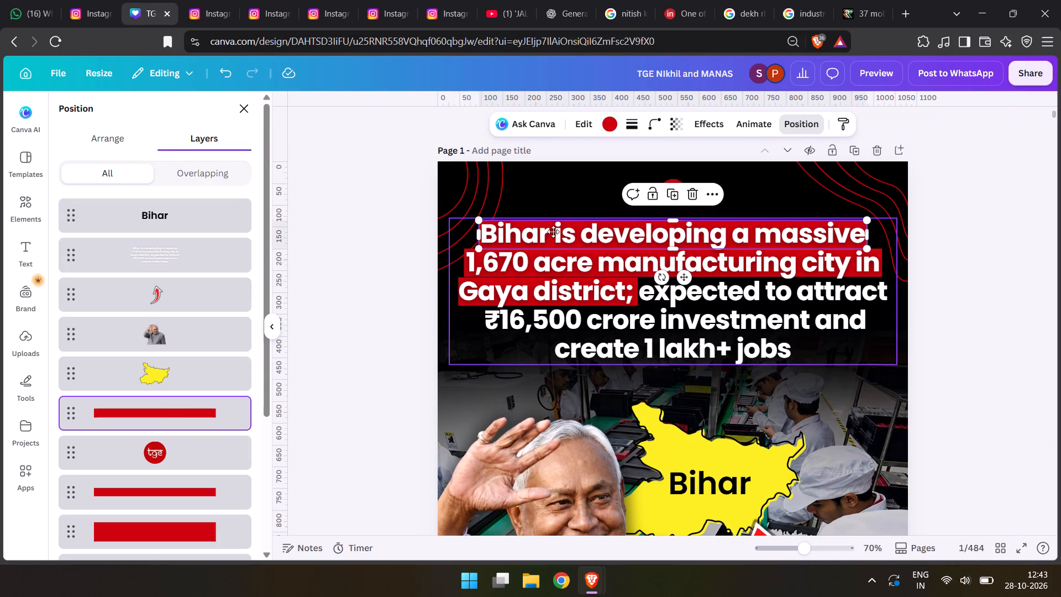
click(195, 524)
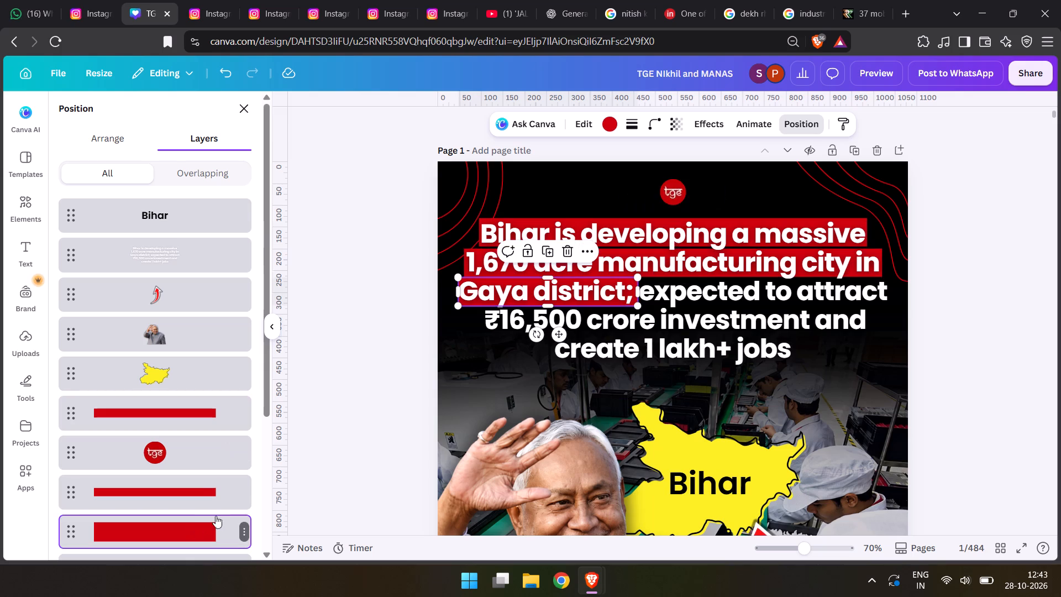
click(532, 285)
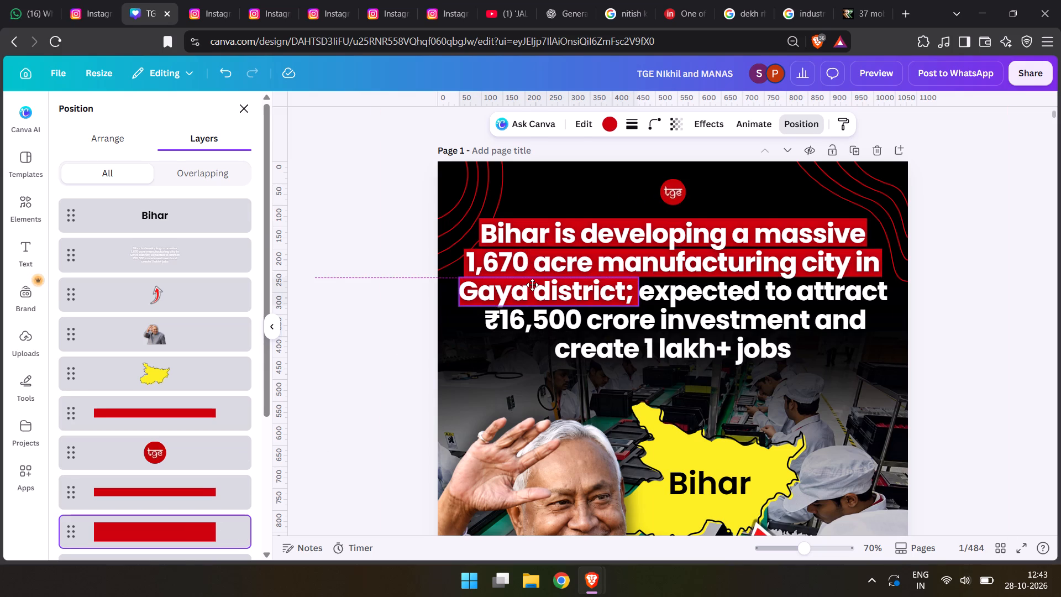
click(193, 535)
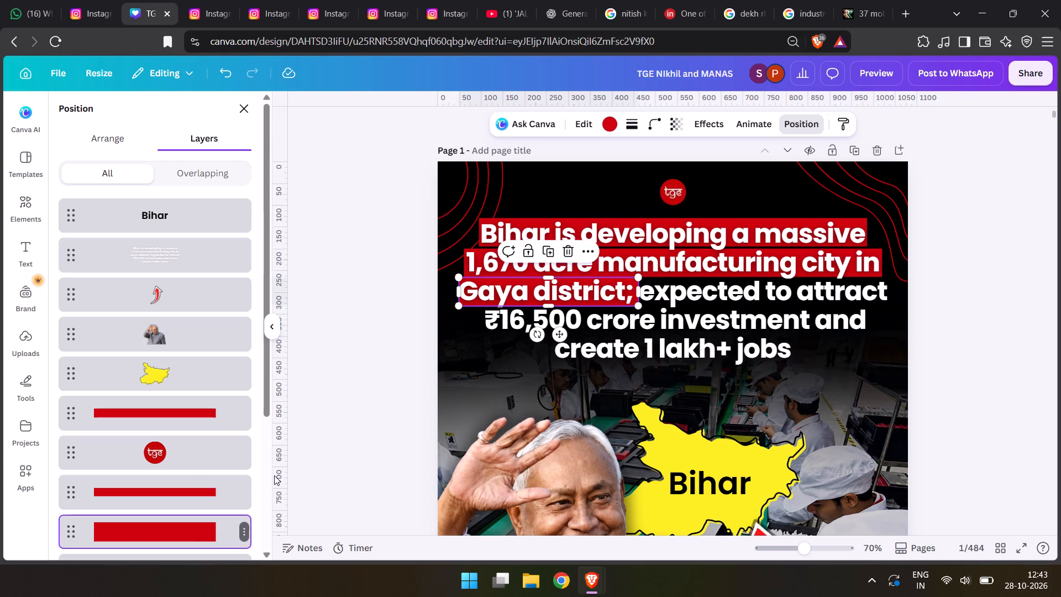
click(460, 288)
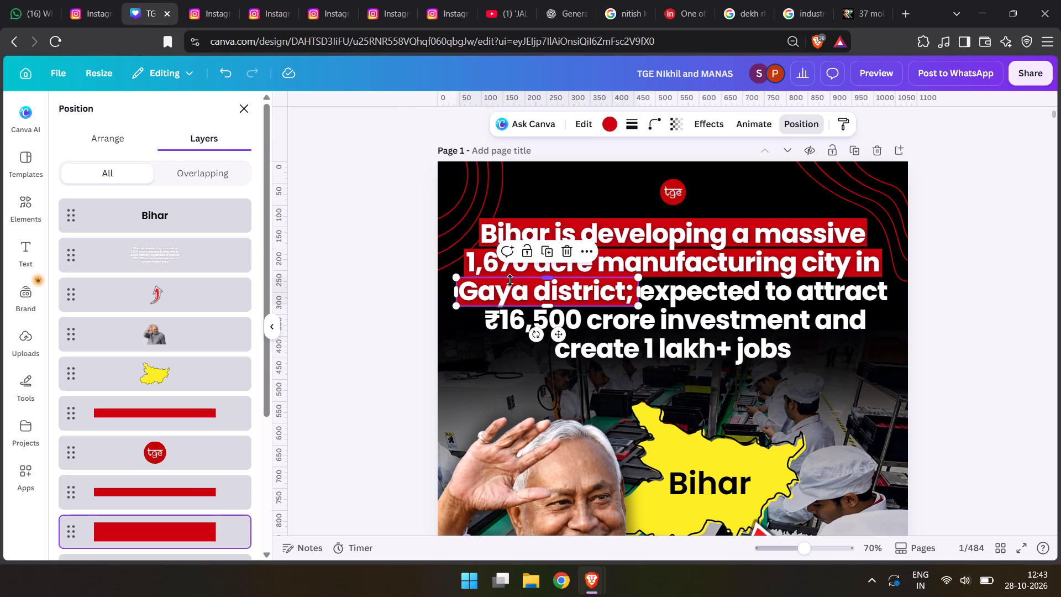
click(528, 283)
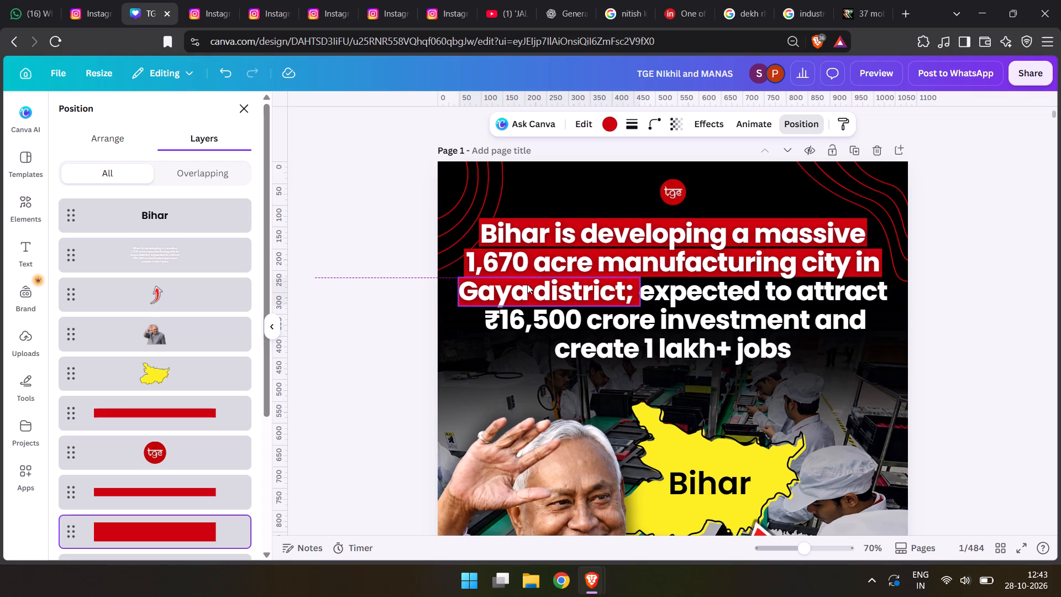
Nudge the red bar behind the headline's second line into line with the bar behind "Gaya district;", centred on the page.
click(223, 493)
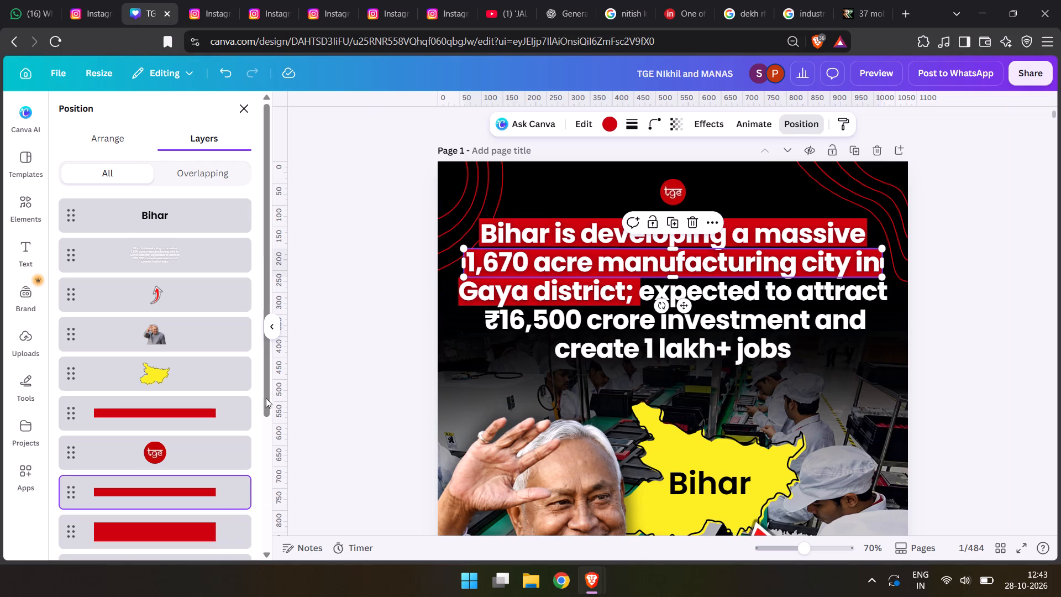
click(207, 418)
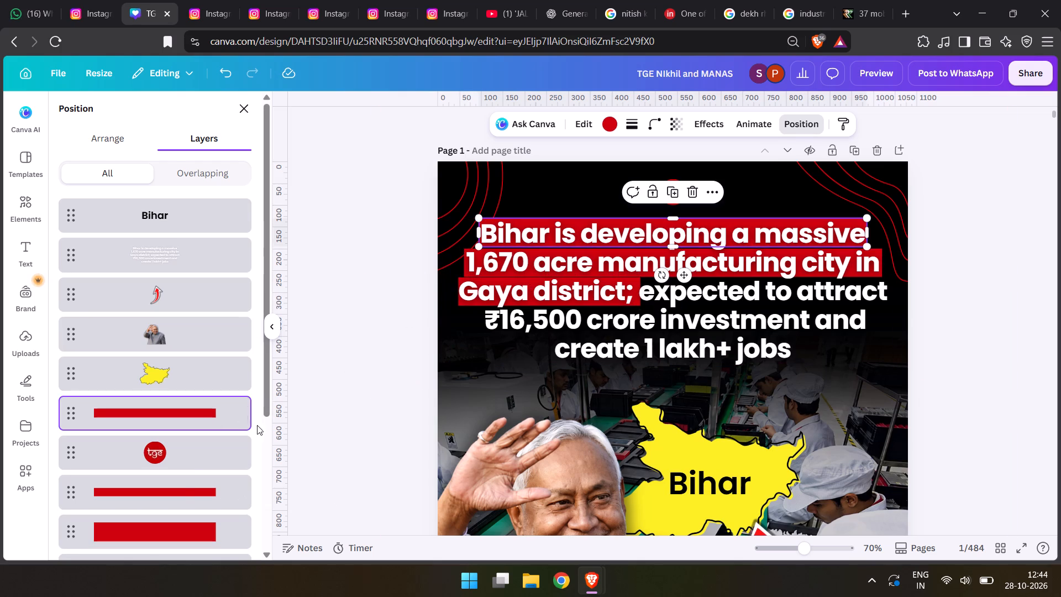
click(177, 492)
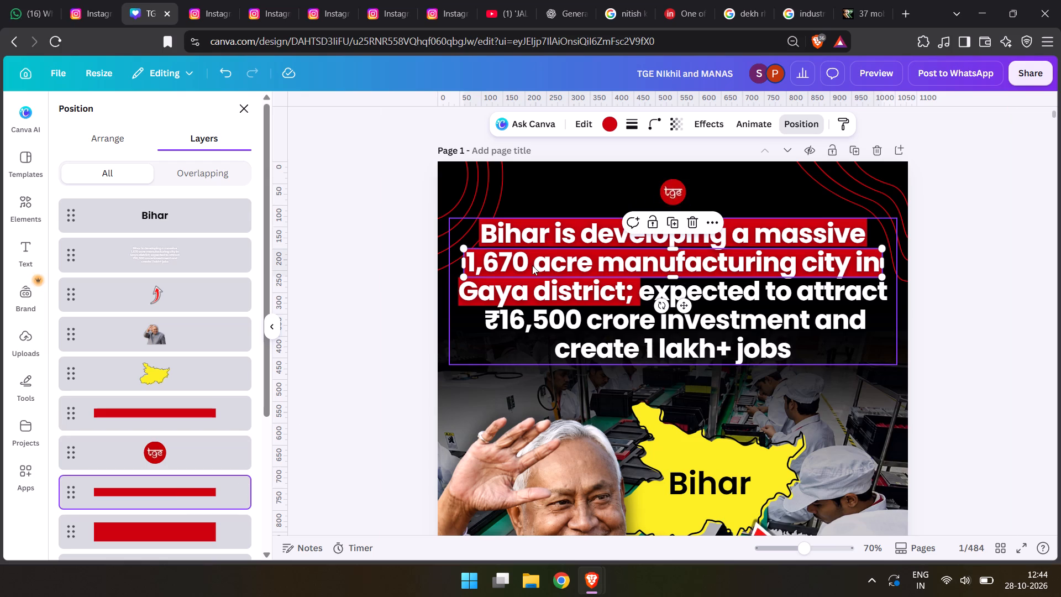
click(532, 265)
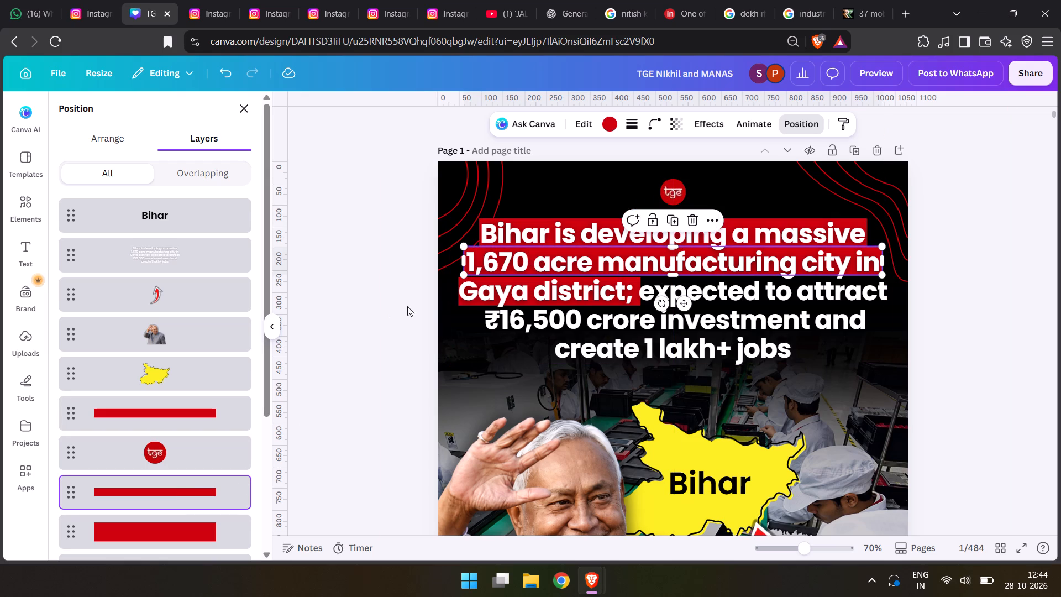
click(596, 253)
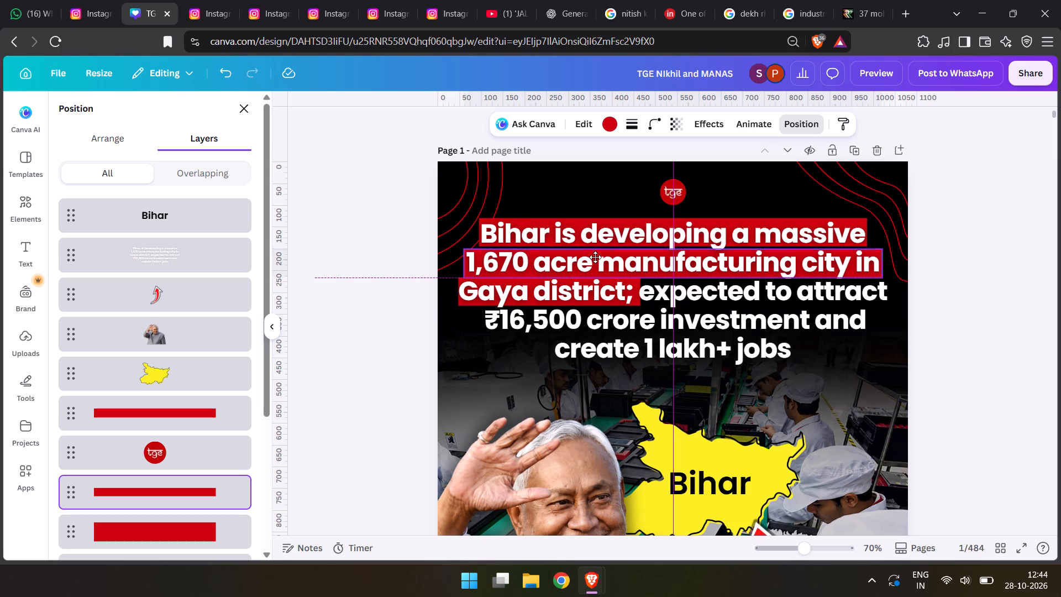
double_click(372, 293)
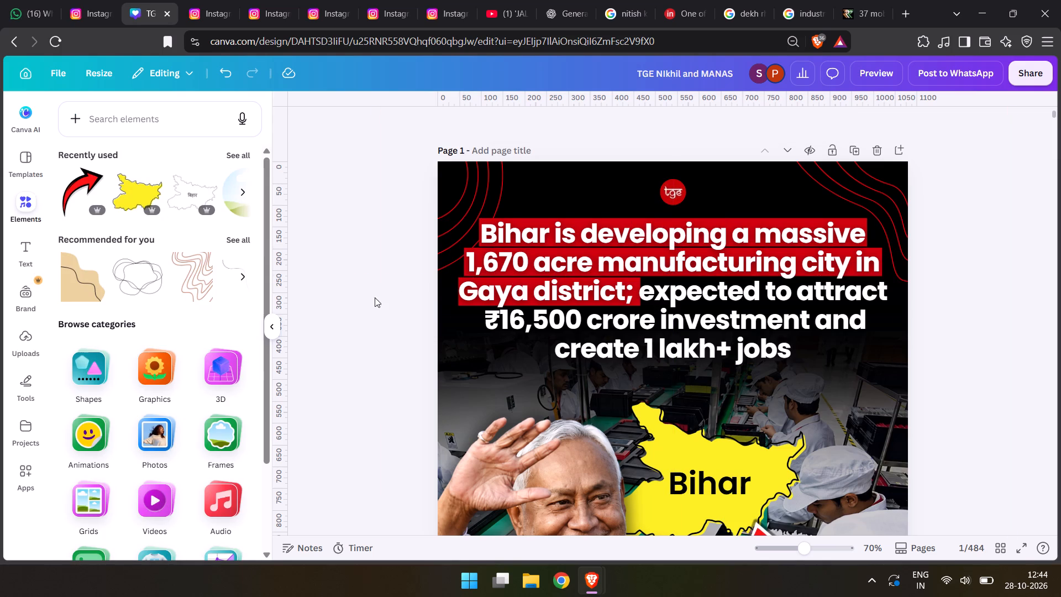
Slightly shorten the red bar behind "Gaya district;" so it ends just after the semicolon.
click(638, 300)
click(895, 121)
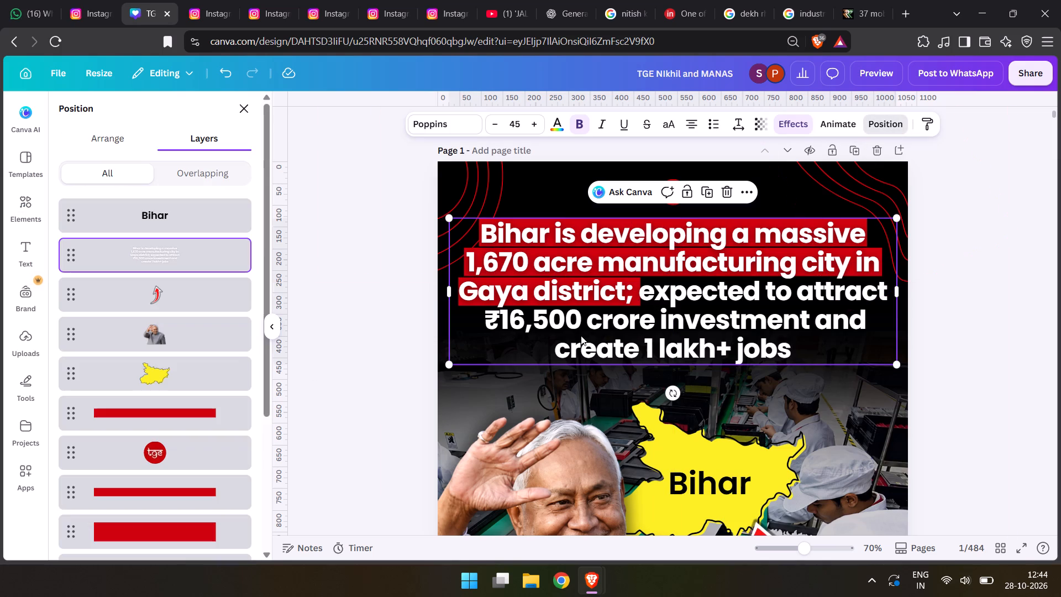
click(178, 541)
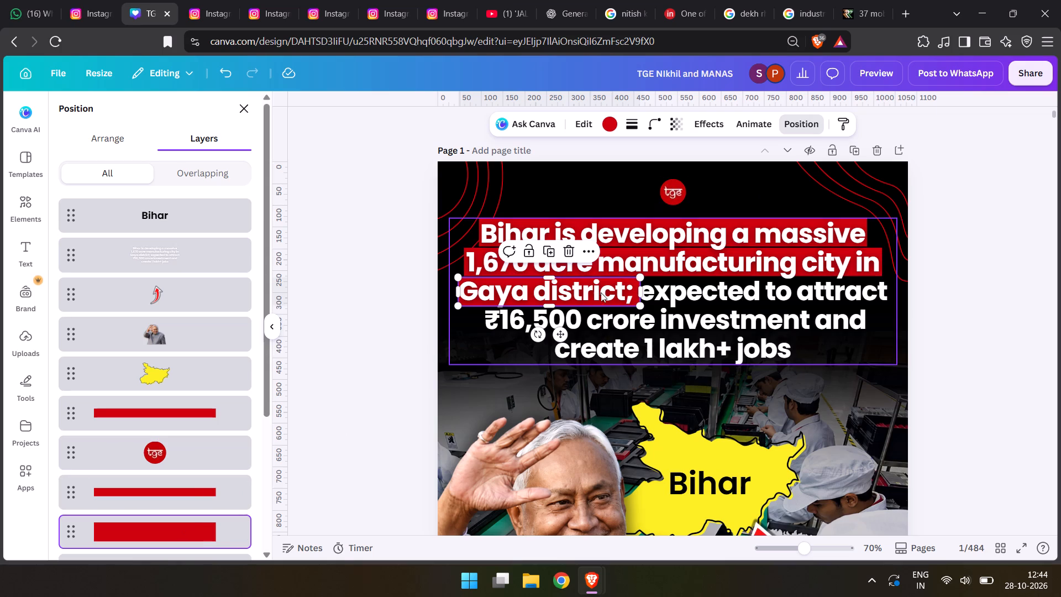
click(642, 289)
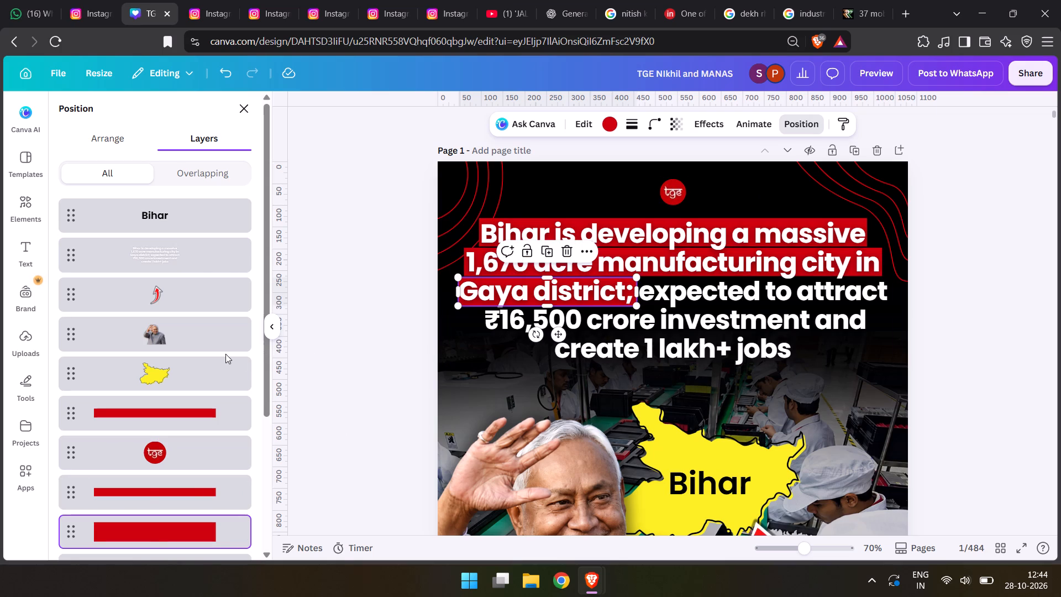
double_click(375, 350)
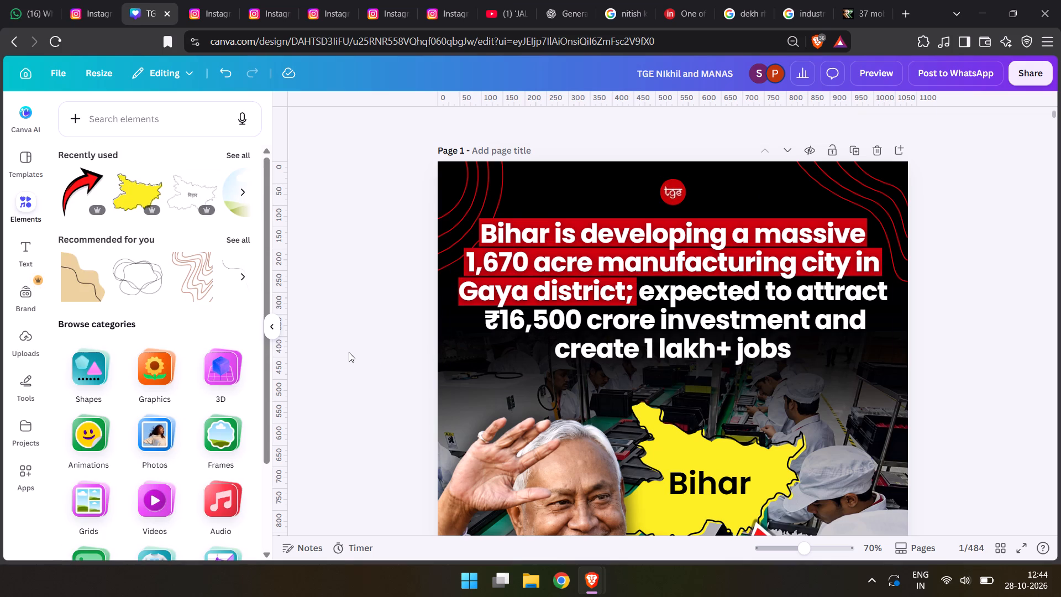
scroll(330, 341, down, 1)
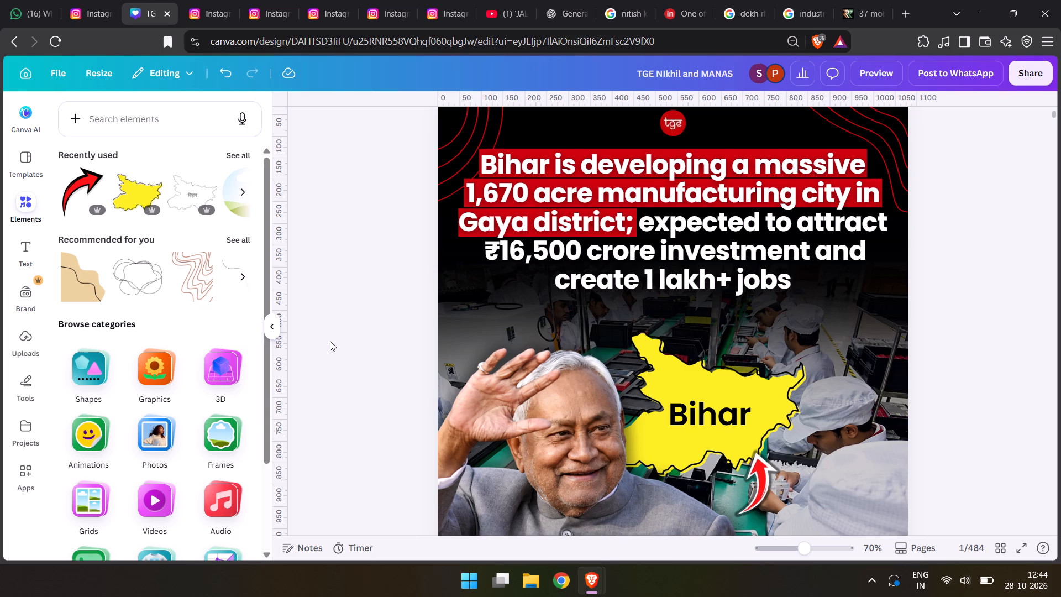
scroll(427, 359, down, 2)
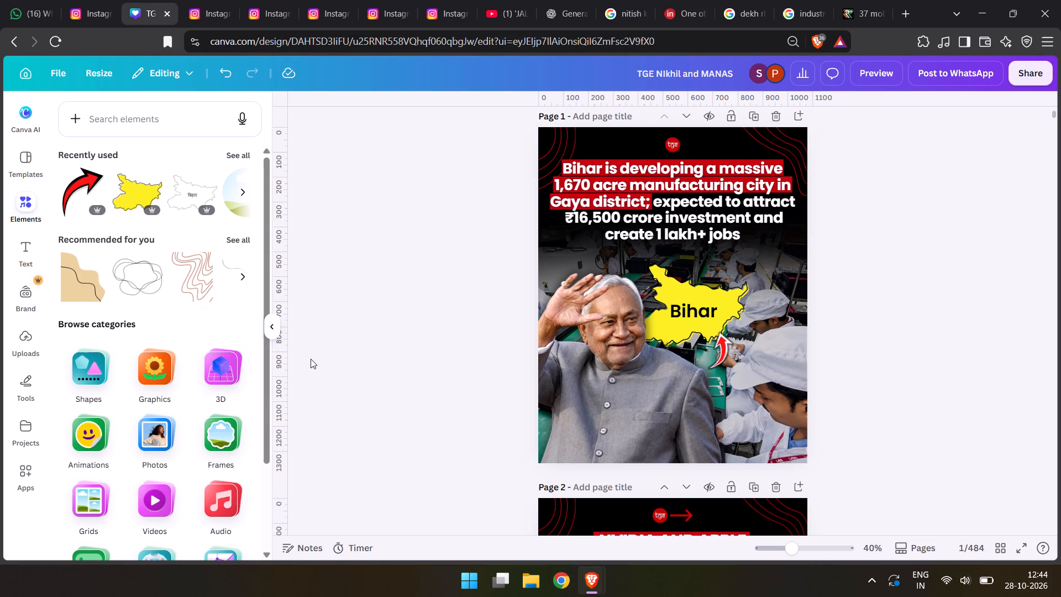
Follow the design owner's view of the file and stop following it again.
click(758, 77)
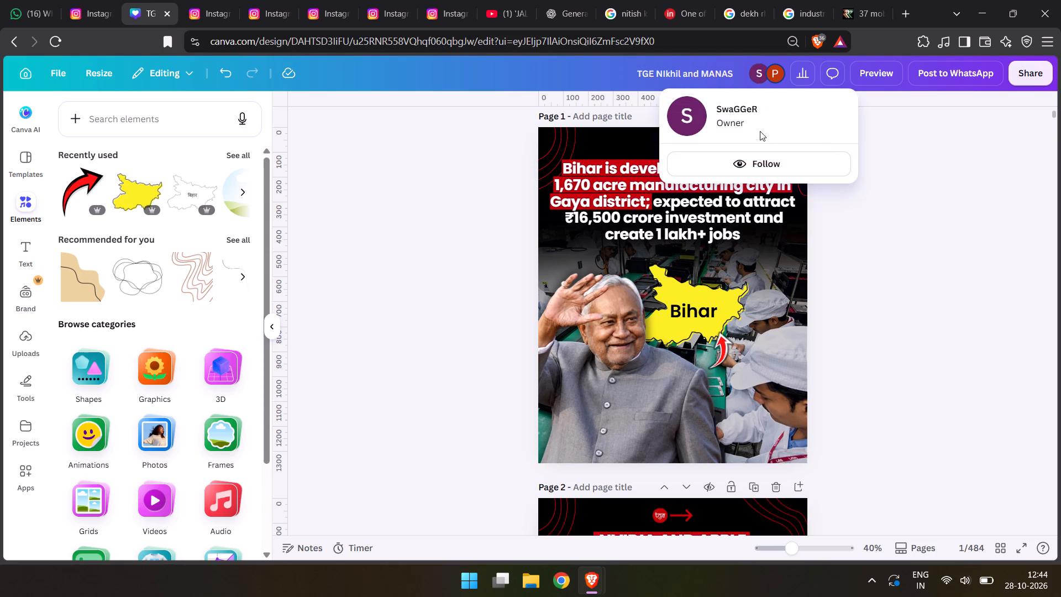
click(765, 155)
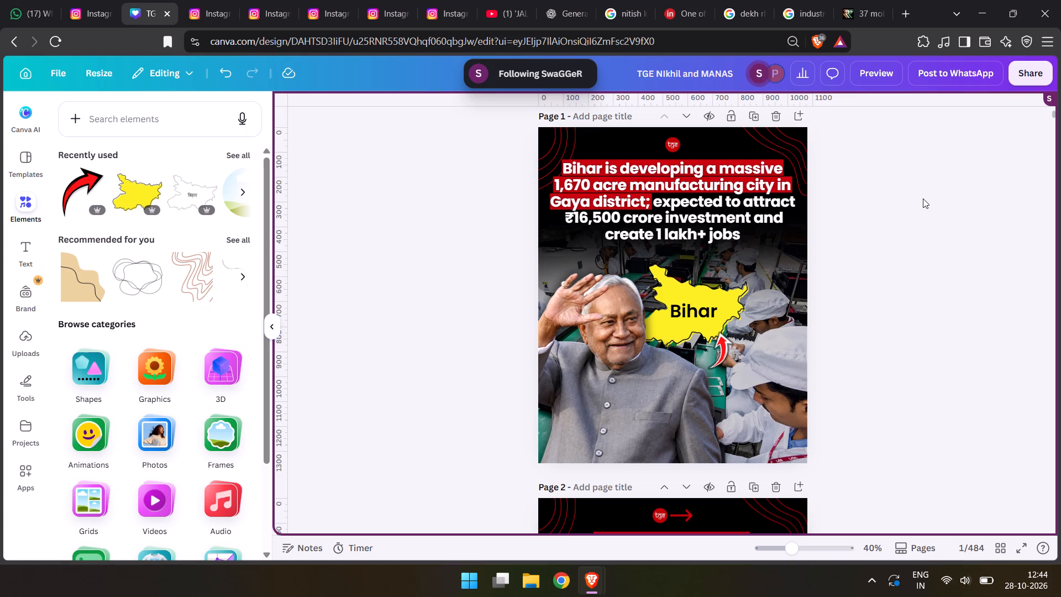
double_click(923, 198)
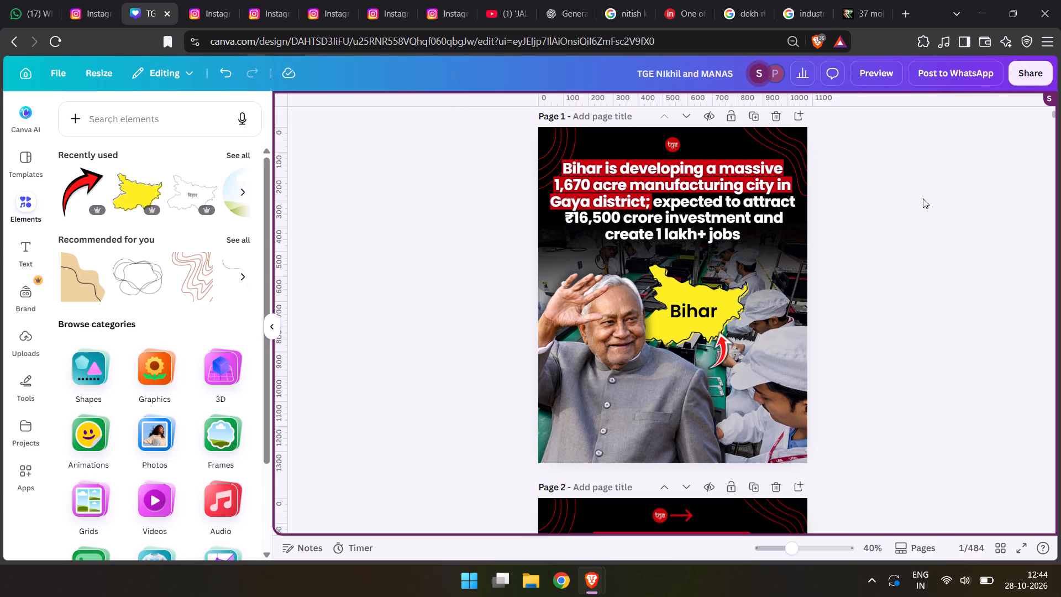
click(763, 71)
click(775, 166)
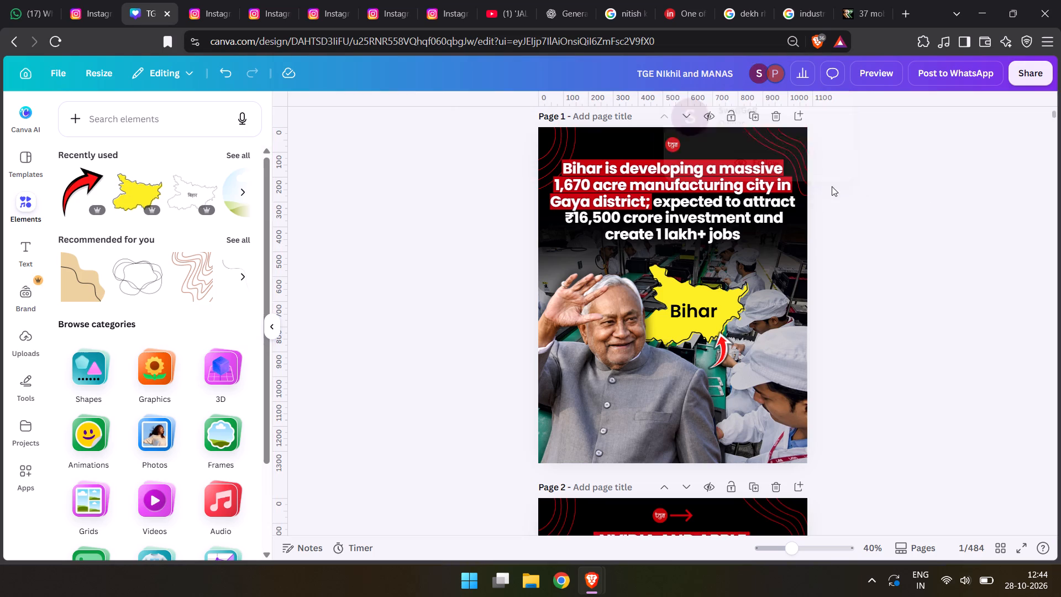
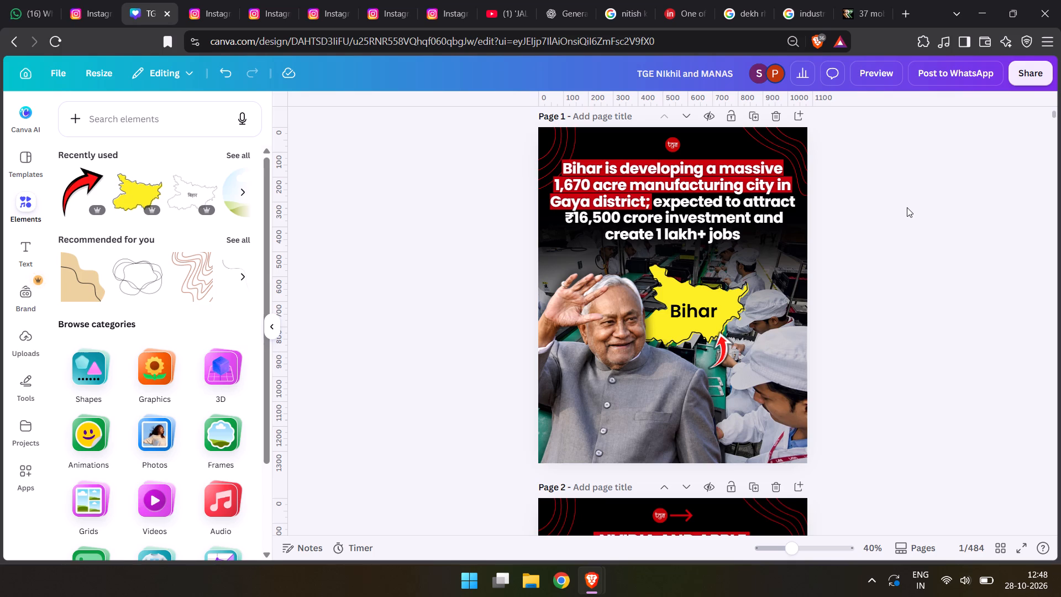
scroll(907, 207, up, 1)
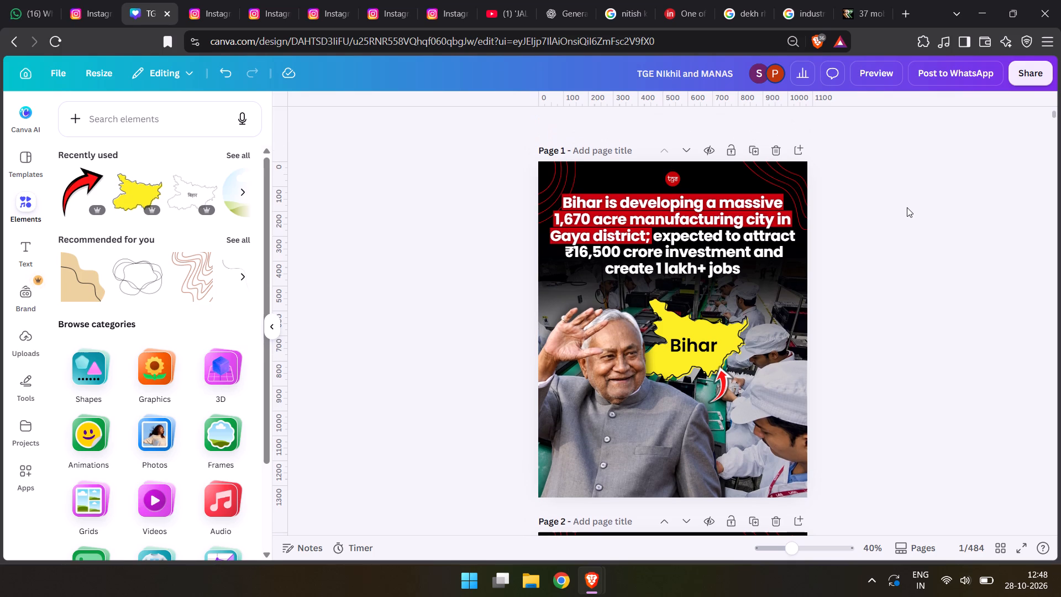
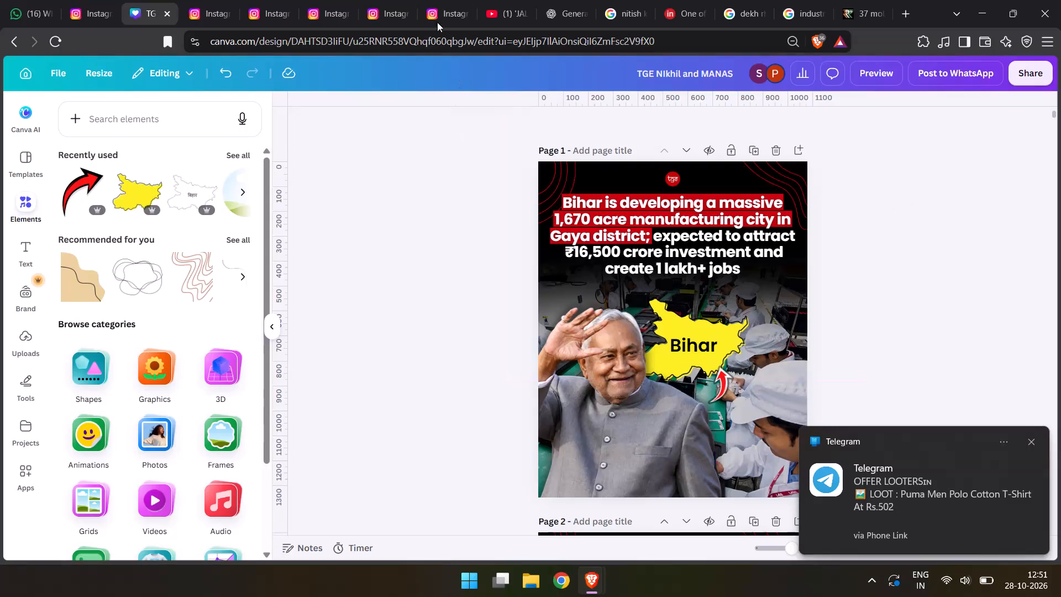
Reload the design file in the browser and view page 1 with the Bihar manufacturing city post again.
click(55, 34)
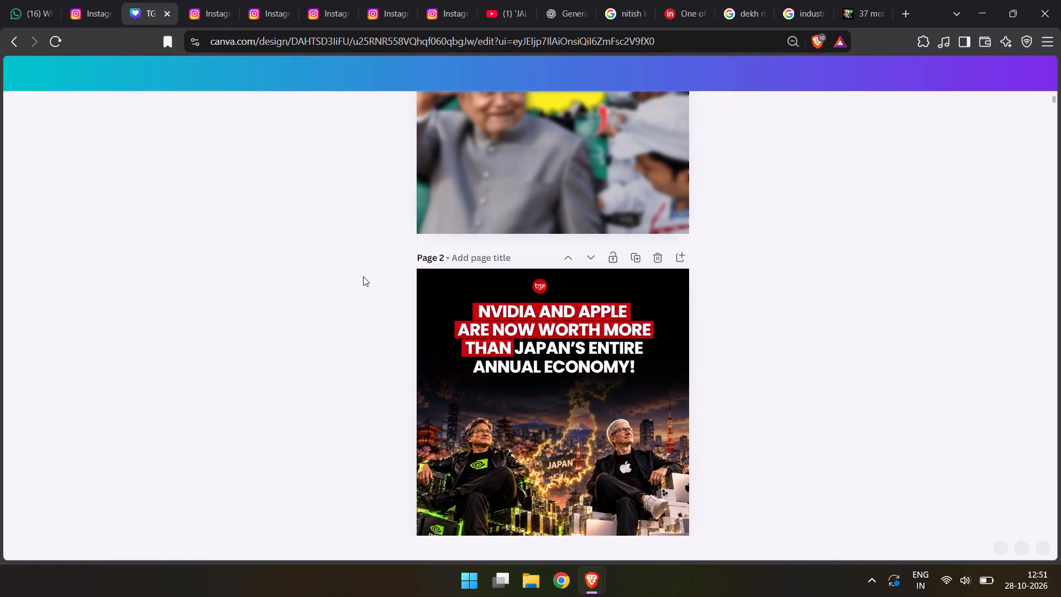
scroll(360, 284, up, 20)
scroll(360, 284, up, 6)
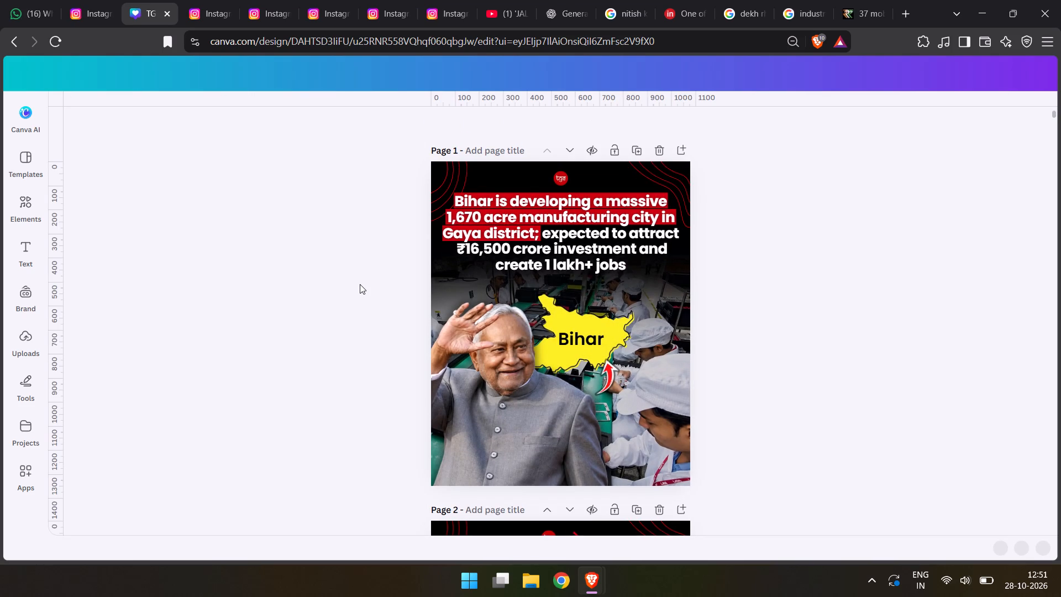
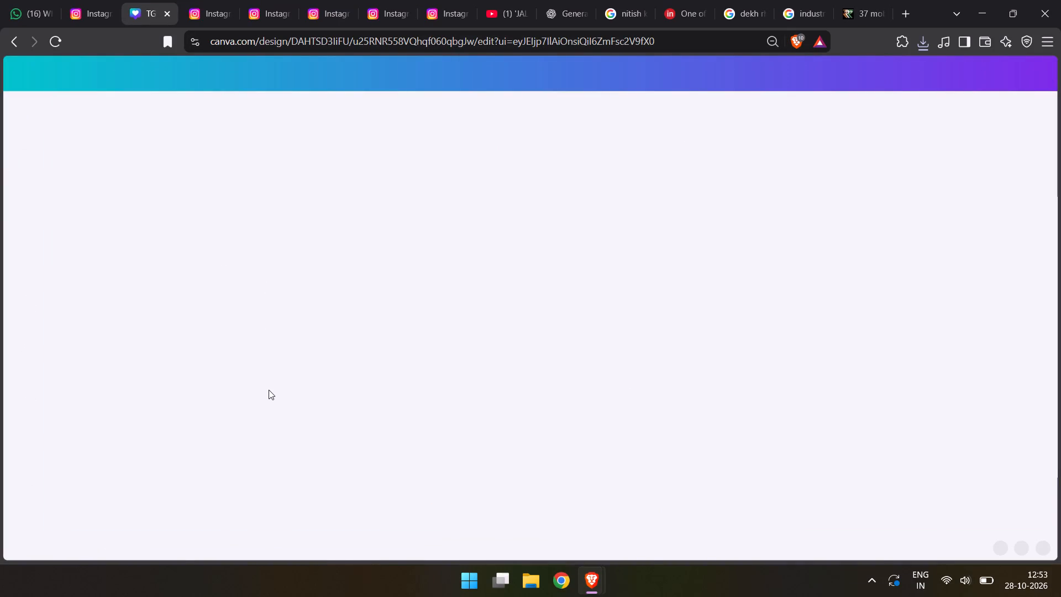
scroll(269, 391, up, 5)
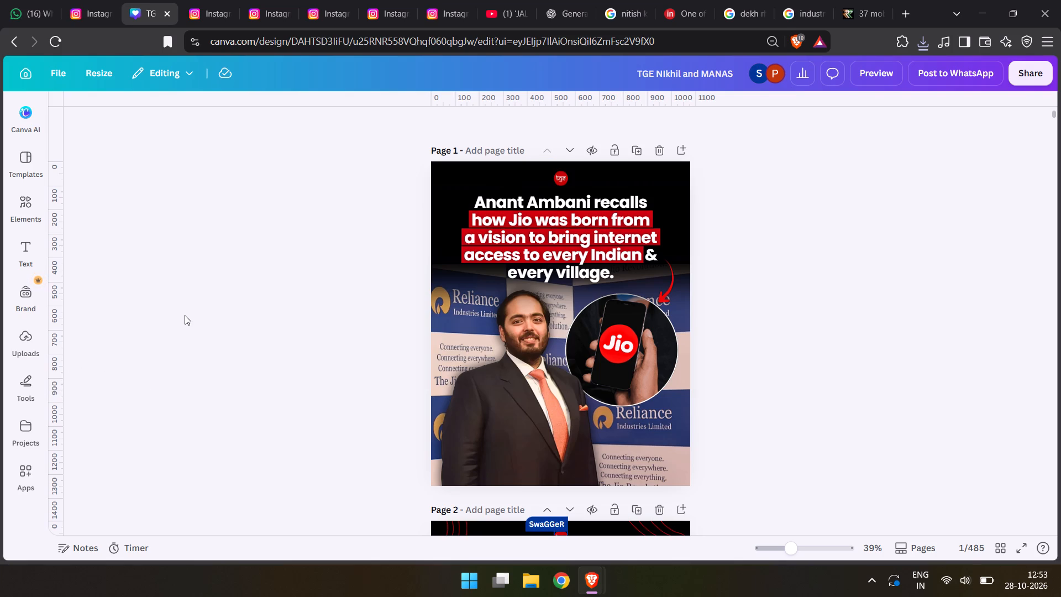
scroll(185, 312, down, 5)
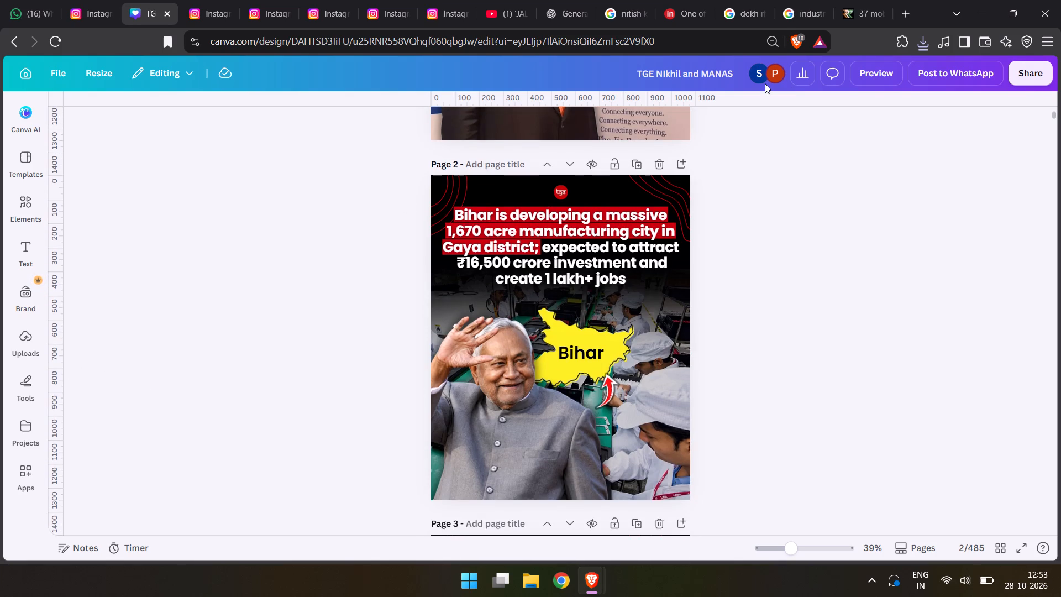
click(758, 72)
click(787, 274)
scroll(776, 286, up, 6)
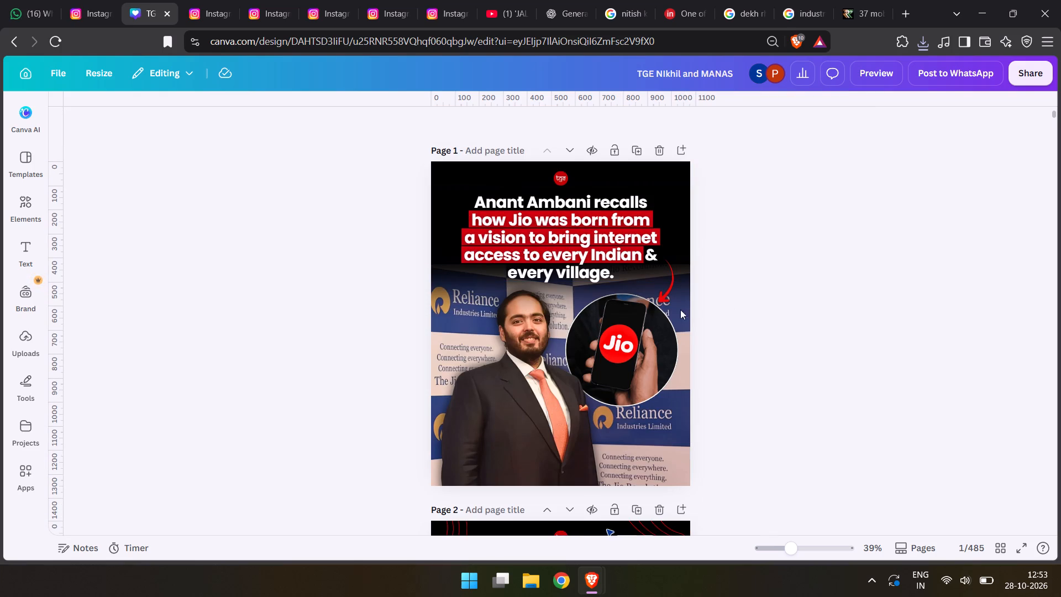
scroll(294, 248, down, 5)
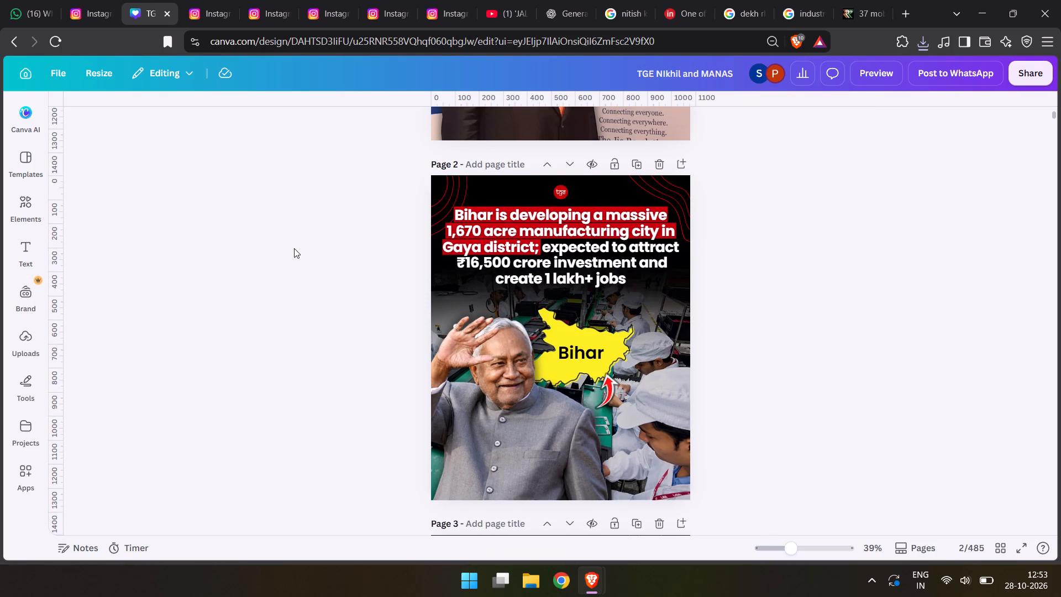
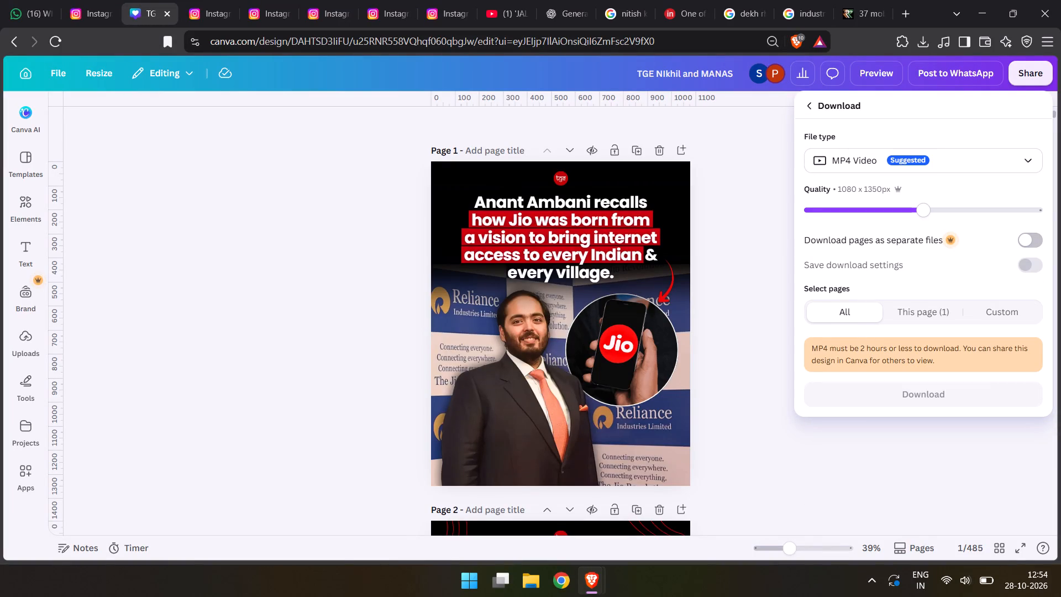
Set the download to a PNG of page 1 only at size 3.125 and try to start it.
drag(957, 210, 1060, 210)
click(904, 165)
click(874, 239)
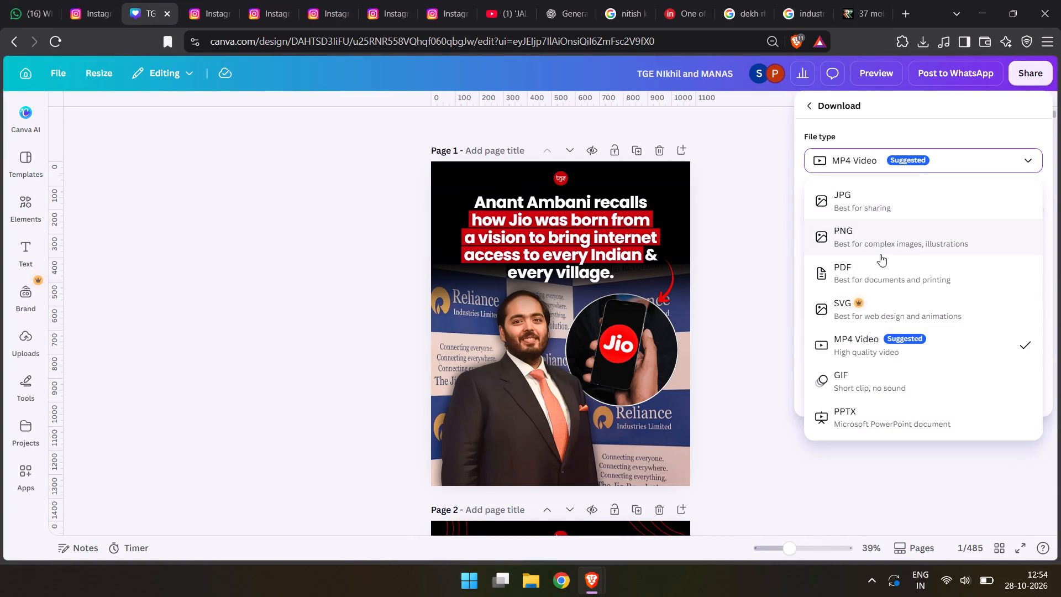
click(933, 380)
click(931, 371)
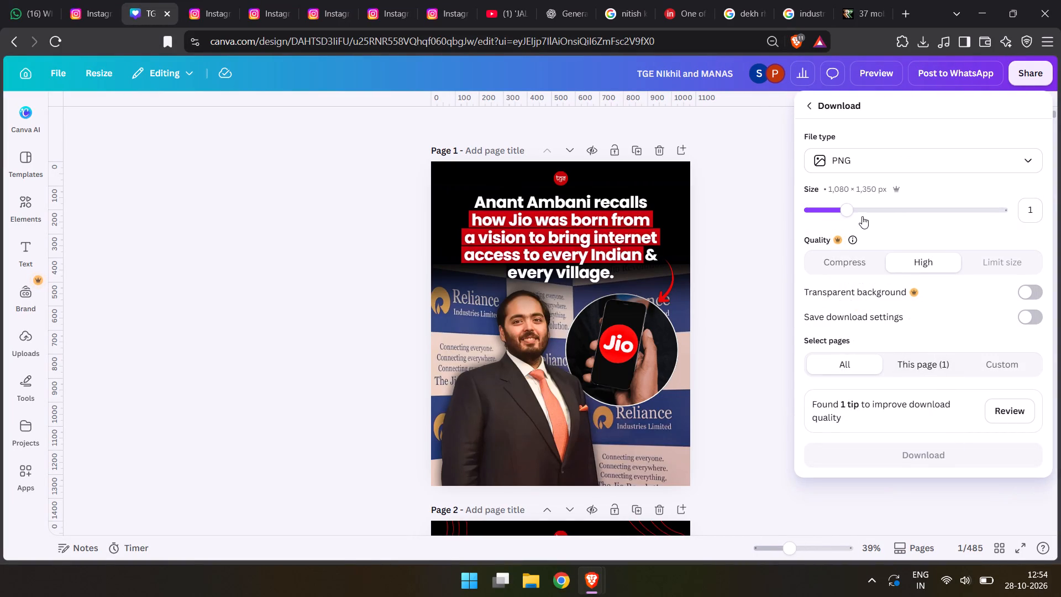
drag(868, 213, 1060, 222)
drag(862, 208, 971, 176)
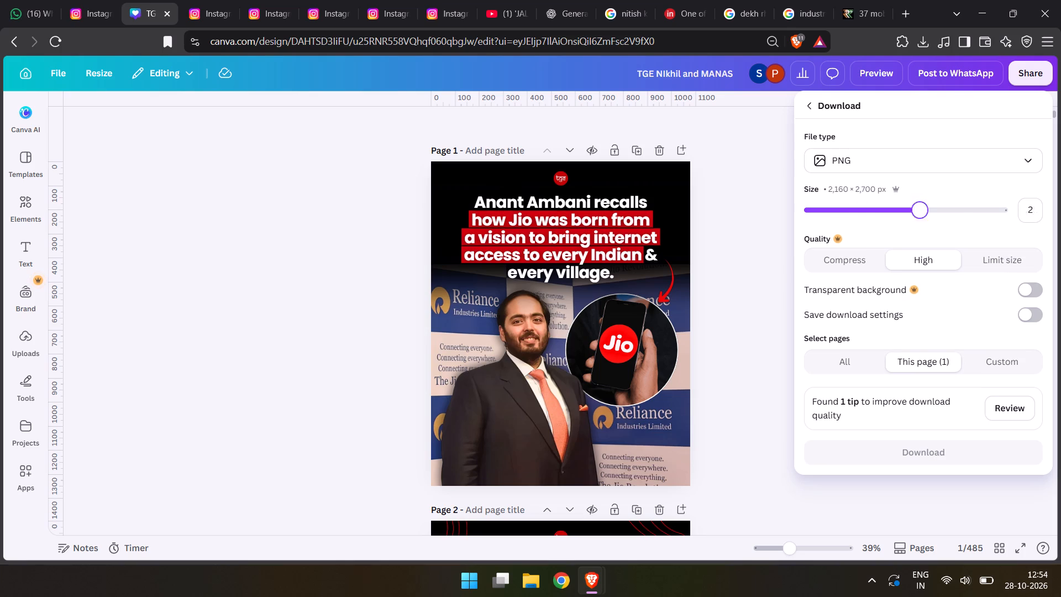
drag(971, 176, 1030, 140)
double_click(928, 456)
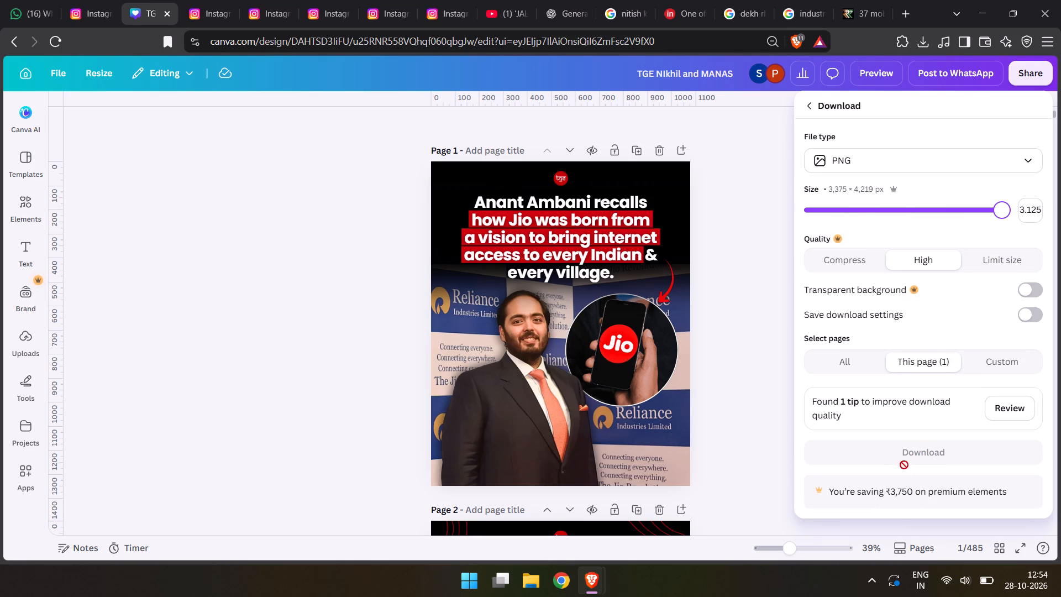
Limit the PNG download to the current page, page 1, with the Anant Ambani Jio post.
scroll(841, 433, down, 1)
scroll(367, 338, down, 4)
double_click(927, 369)
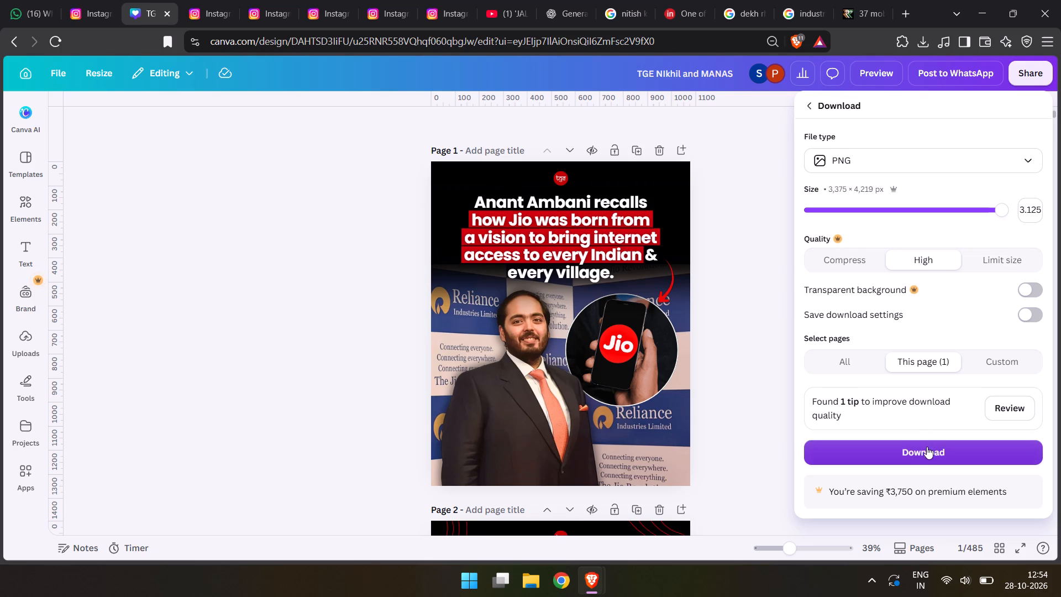
Download page 1, the Anant Ambani Jio post, as a PNG, keeping one download and cancelling the duplicate.
click(924, 453)
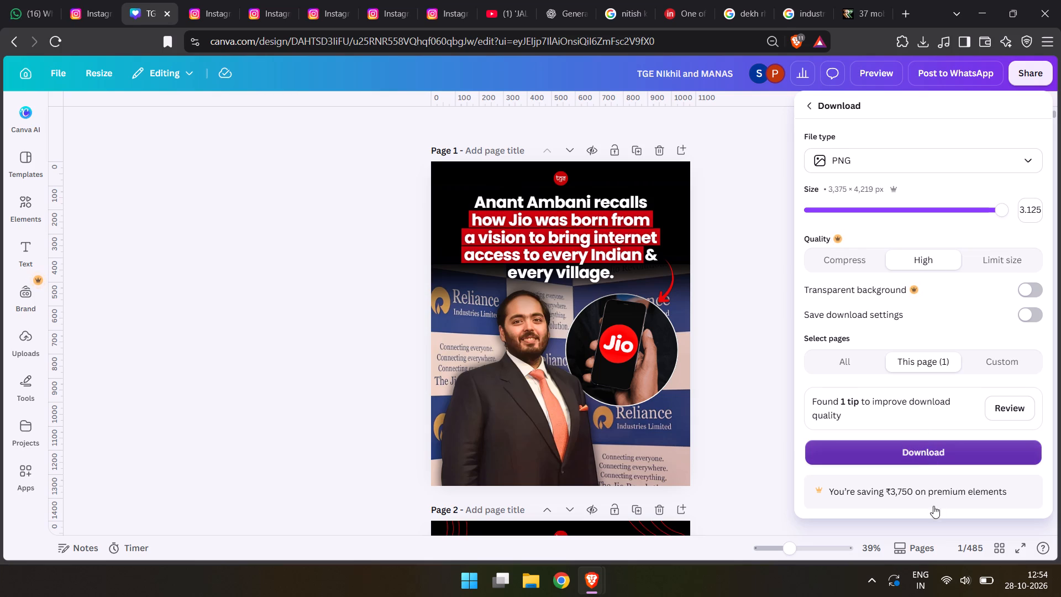
click(917, 455)
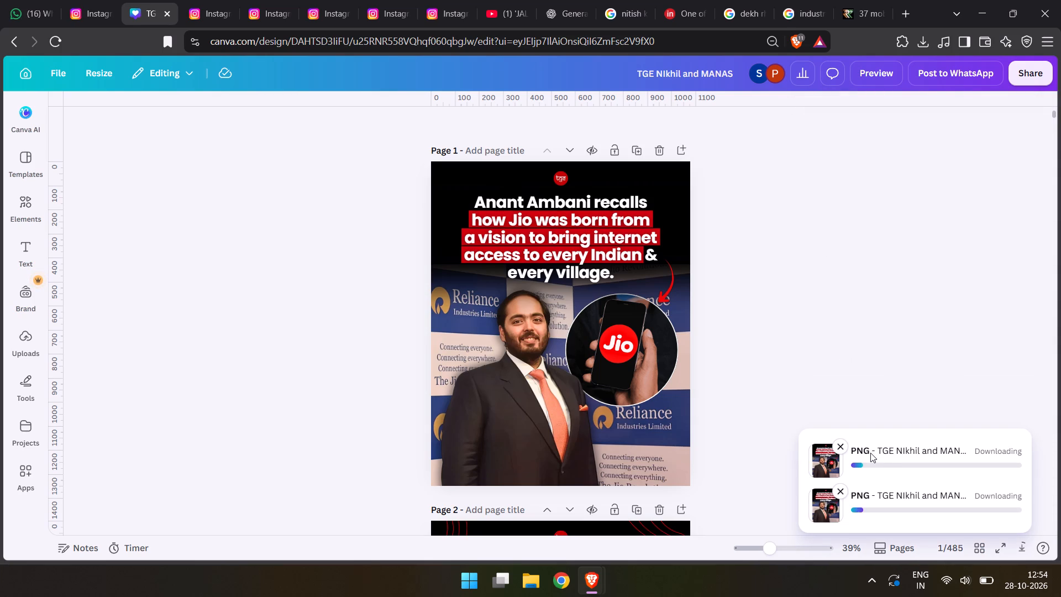
scroll(371, 329, down, 3)
click(837, 491)
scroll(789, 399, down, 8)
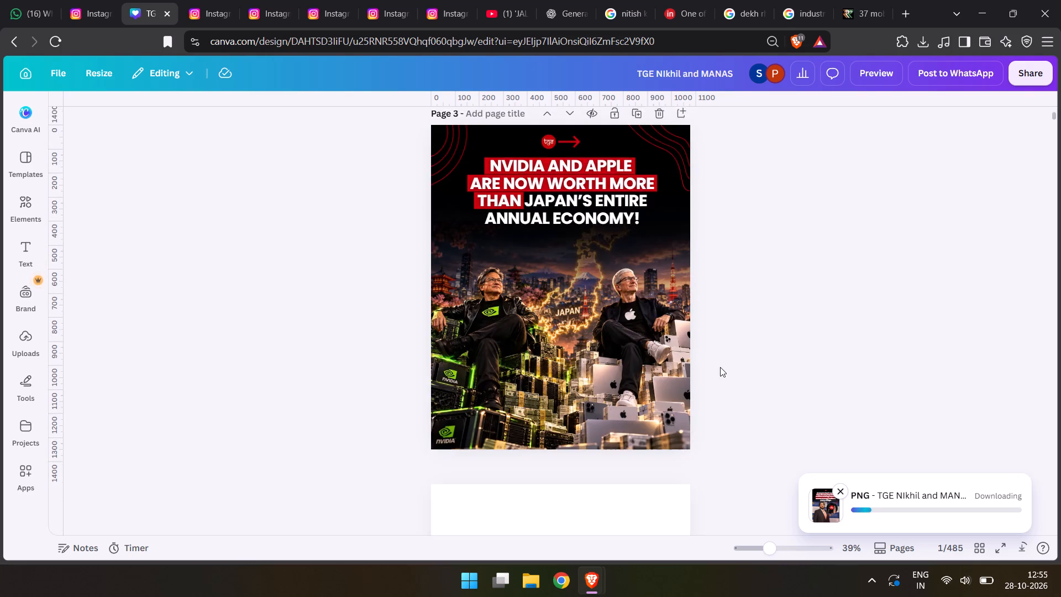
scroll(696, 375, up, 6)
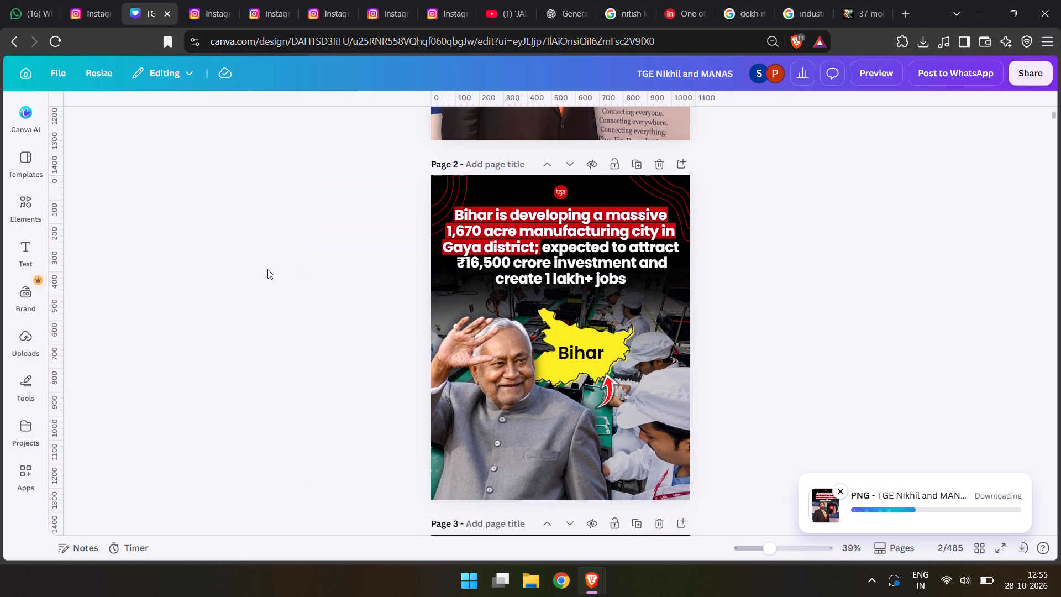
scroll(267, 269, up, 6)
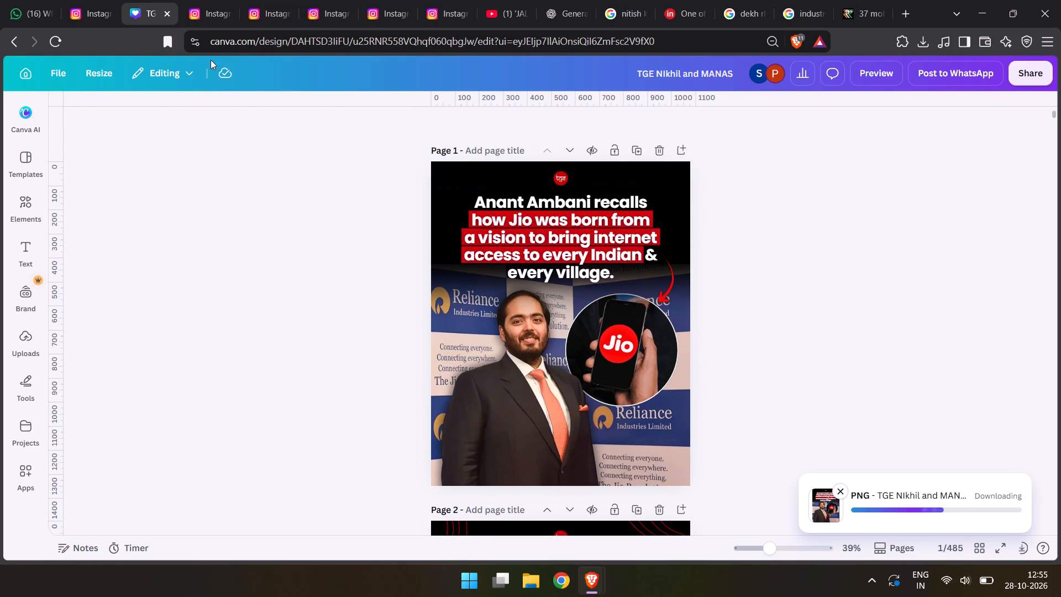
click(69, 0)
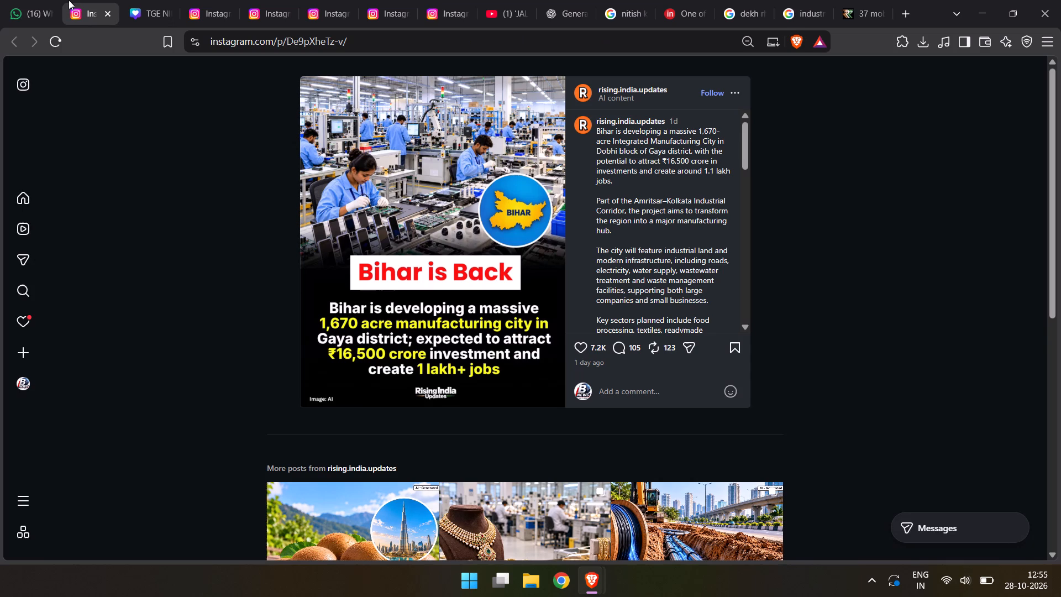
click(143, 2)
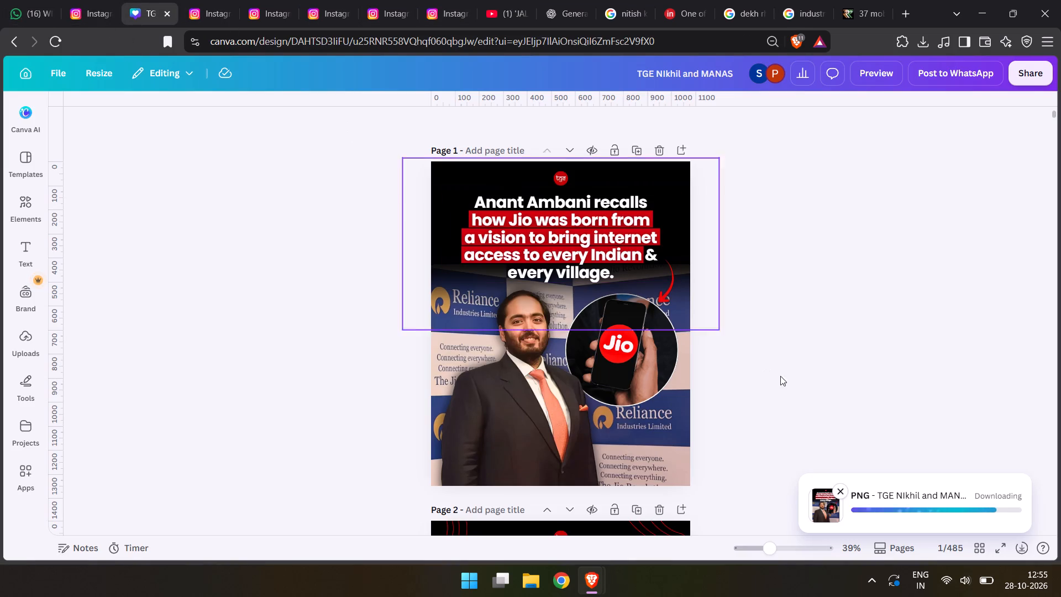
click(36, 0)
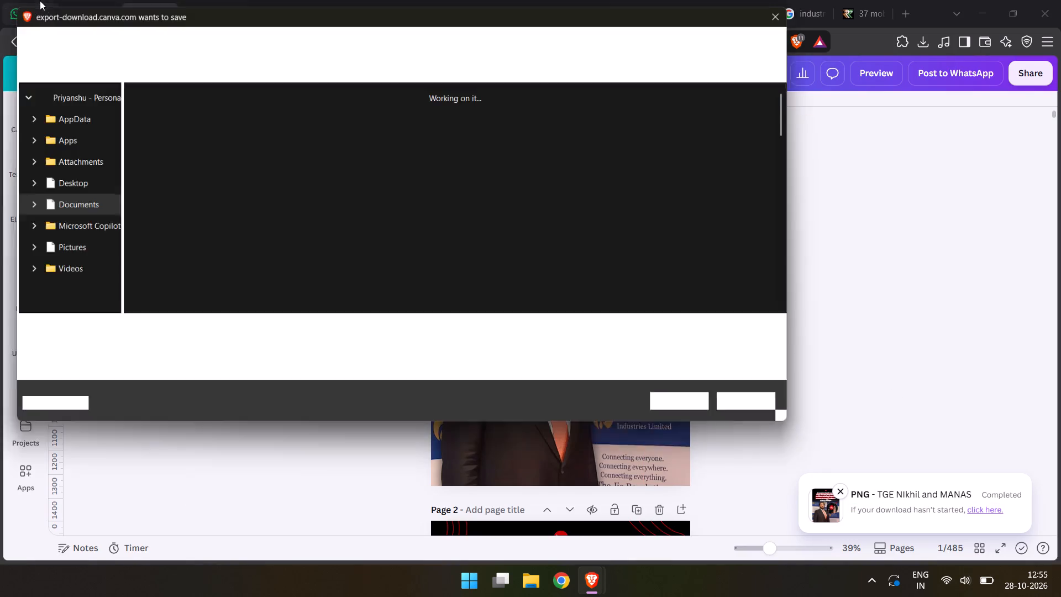
Save the exported PNG of the Jio post to the computer.
click(681, 414)
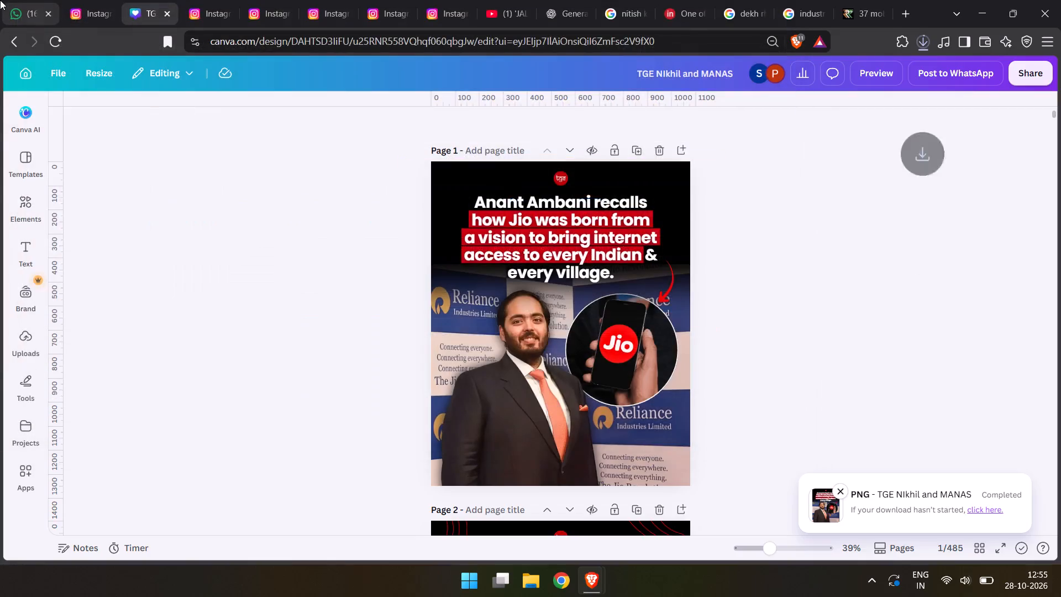